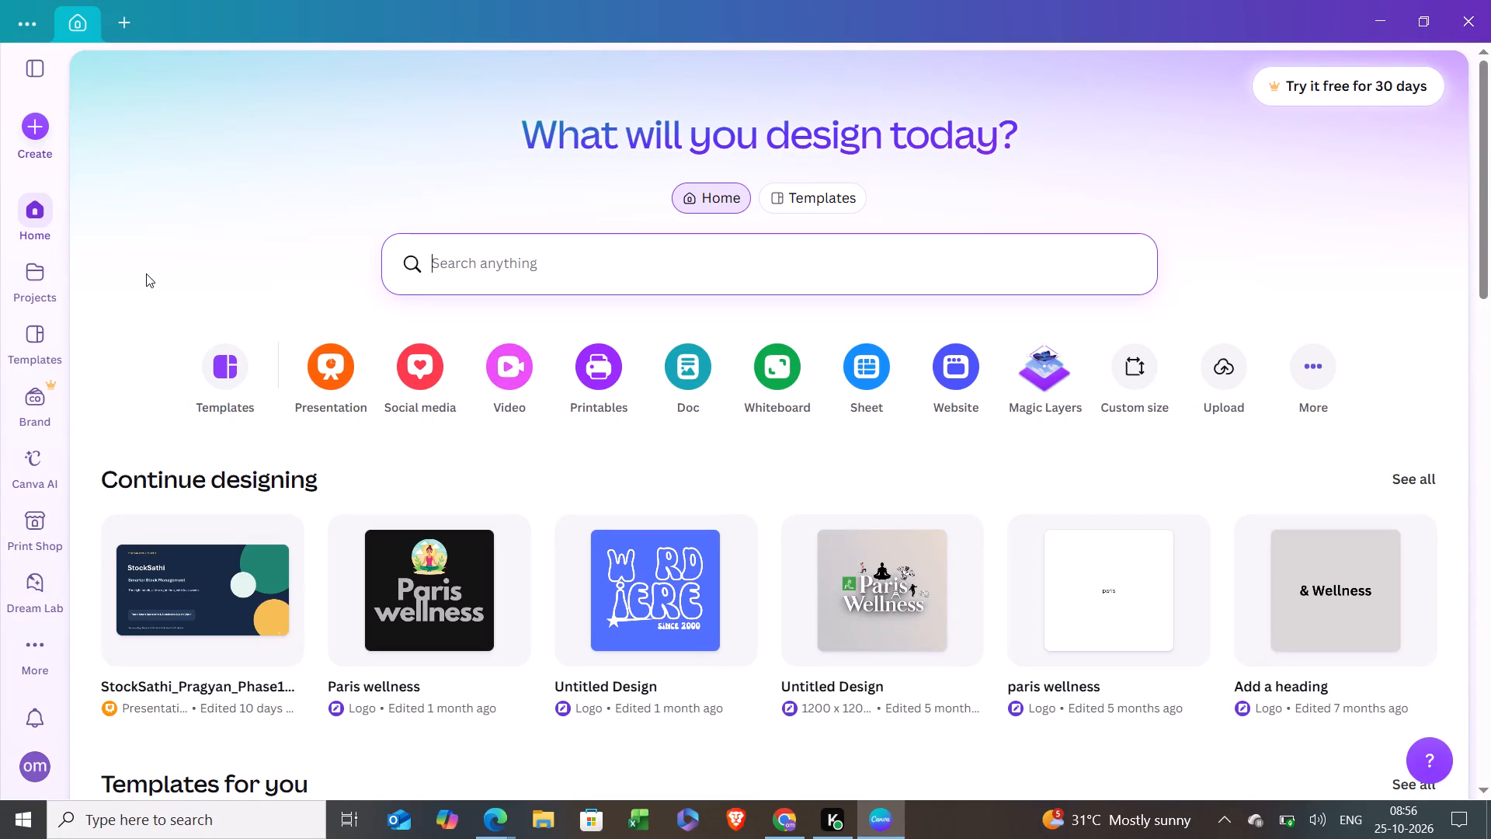
Open the existing StockSathi Phase 1 presentation from the recent designs for editing.
left_click(203, 652)
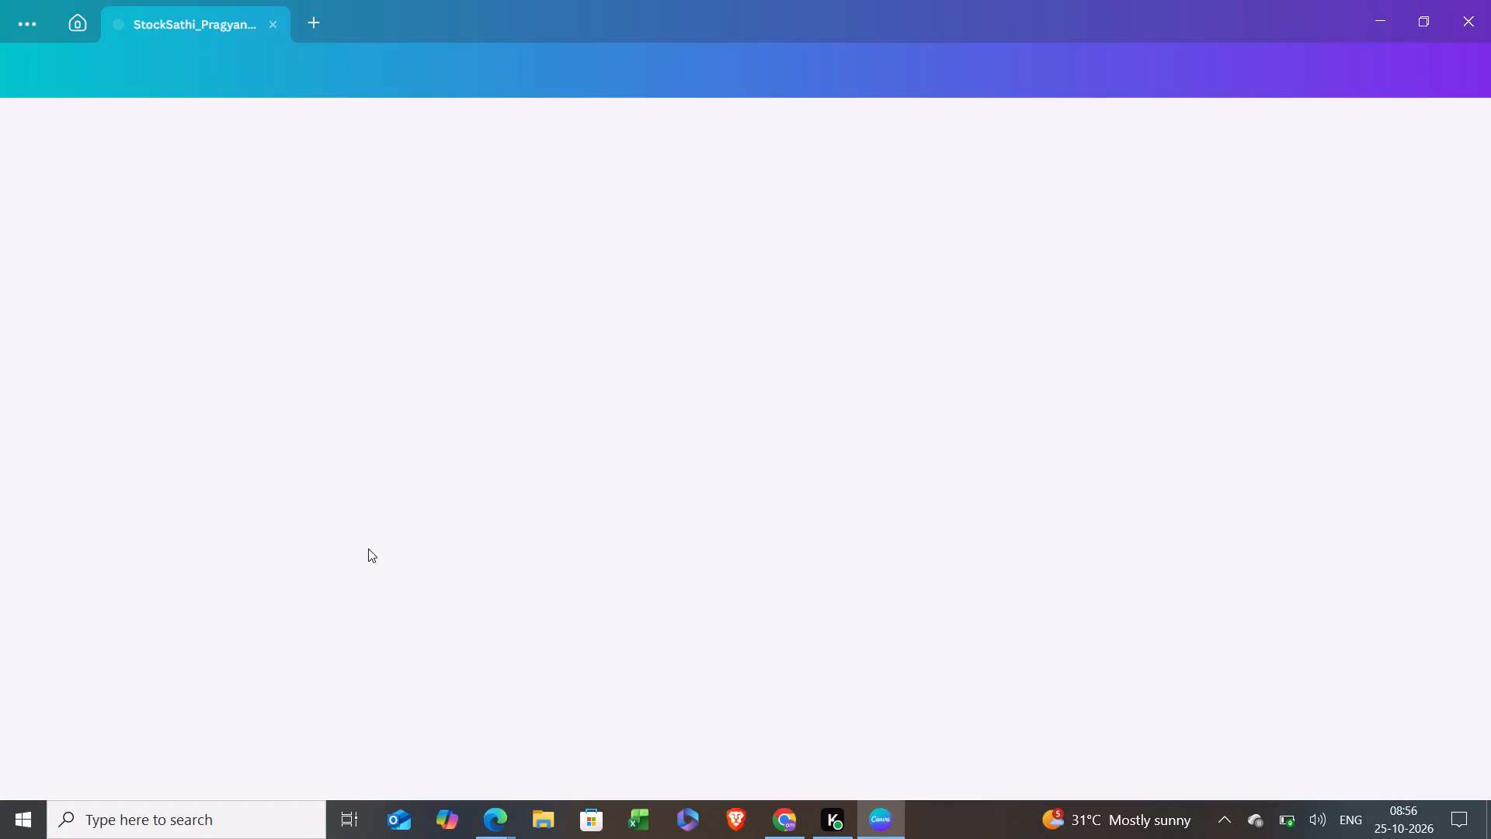
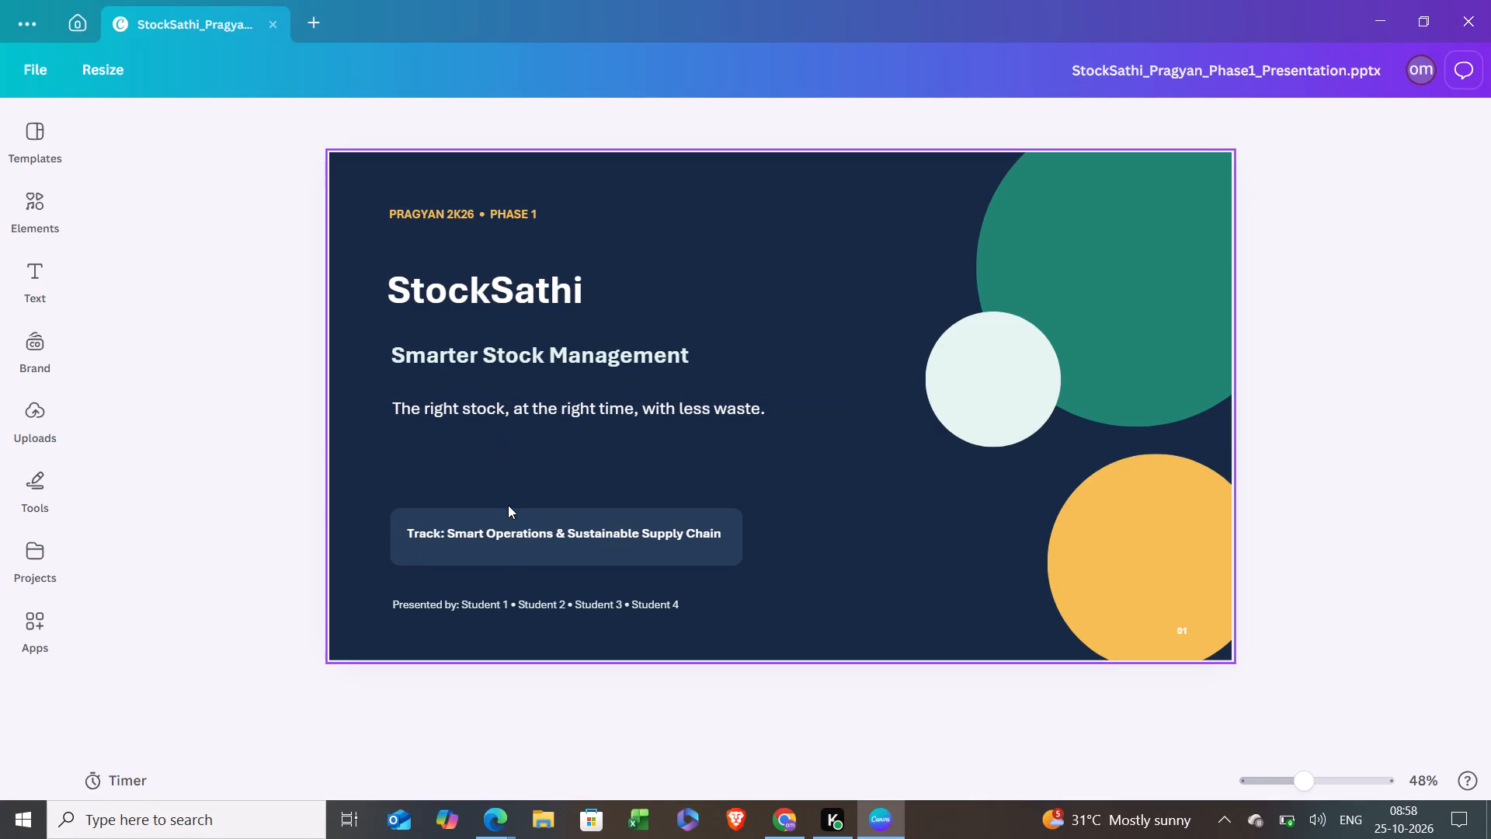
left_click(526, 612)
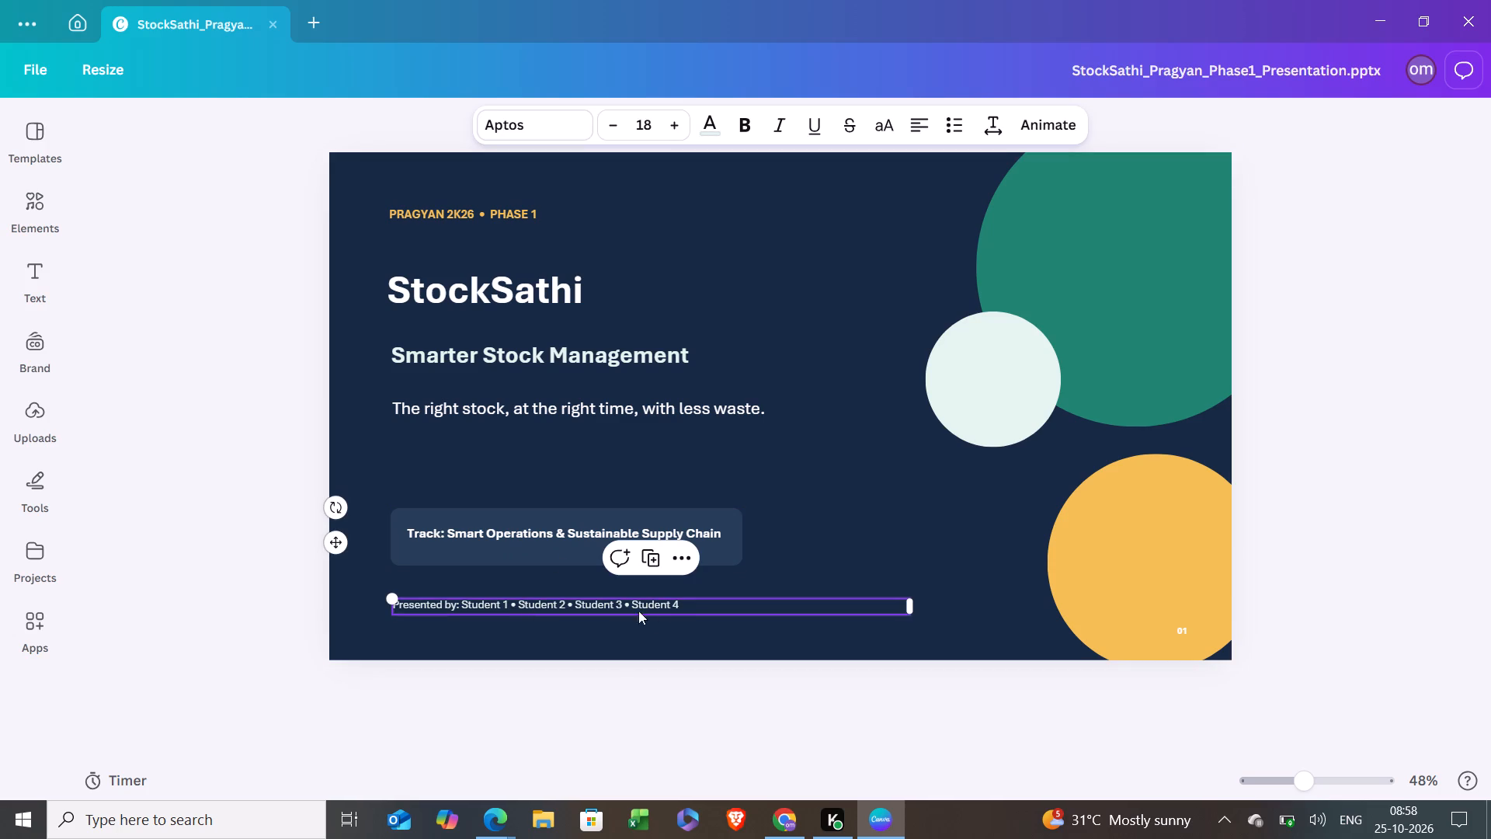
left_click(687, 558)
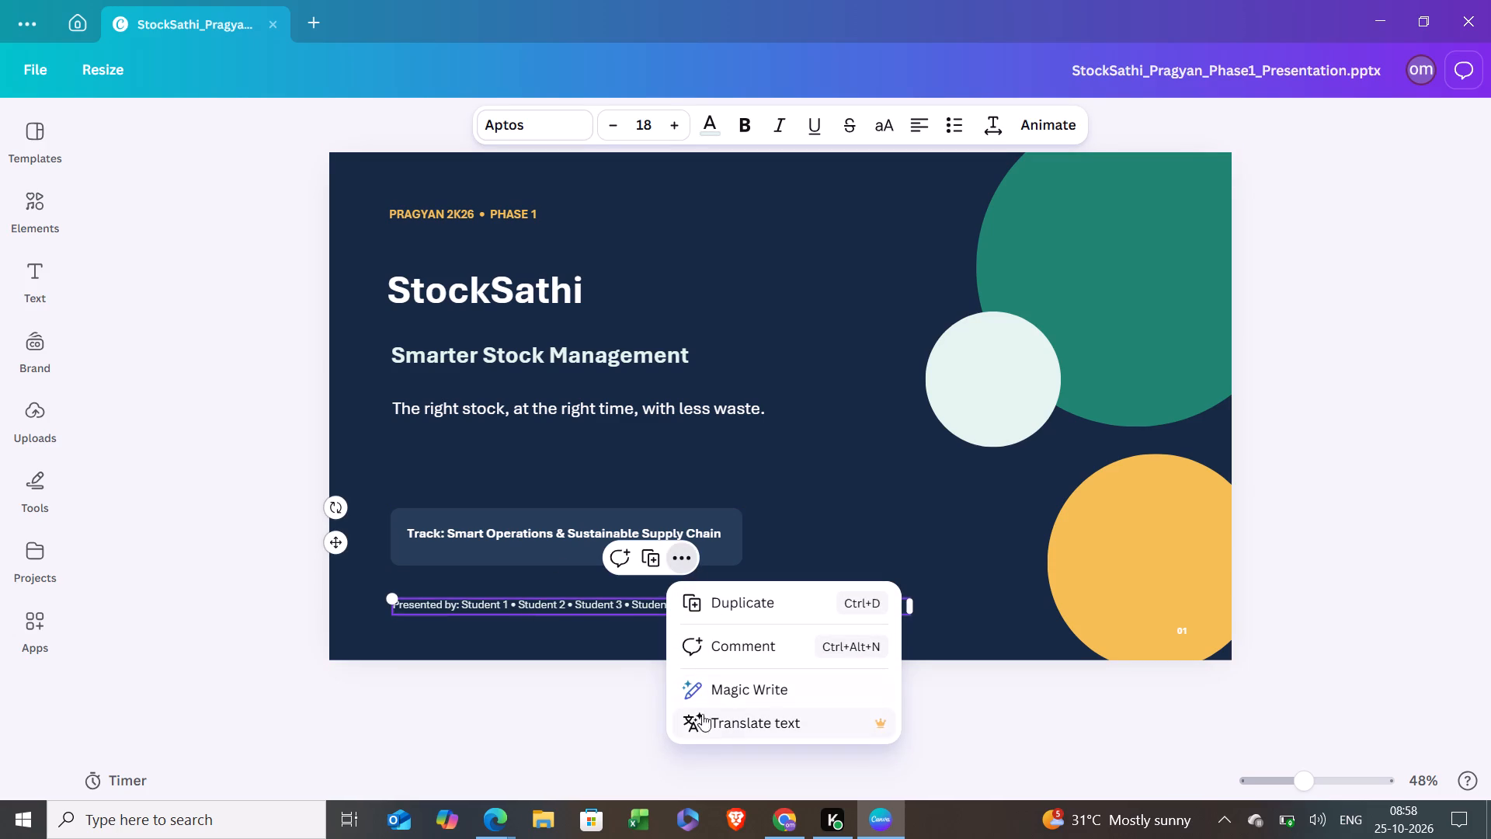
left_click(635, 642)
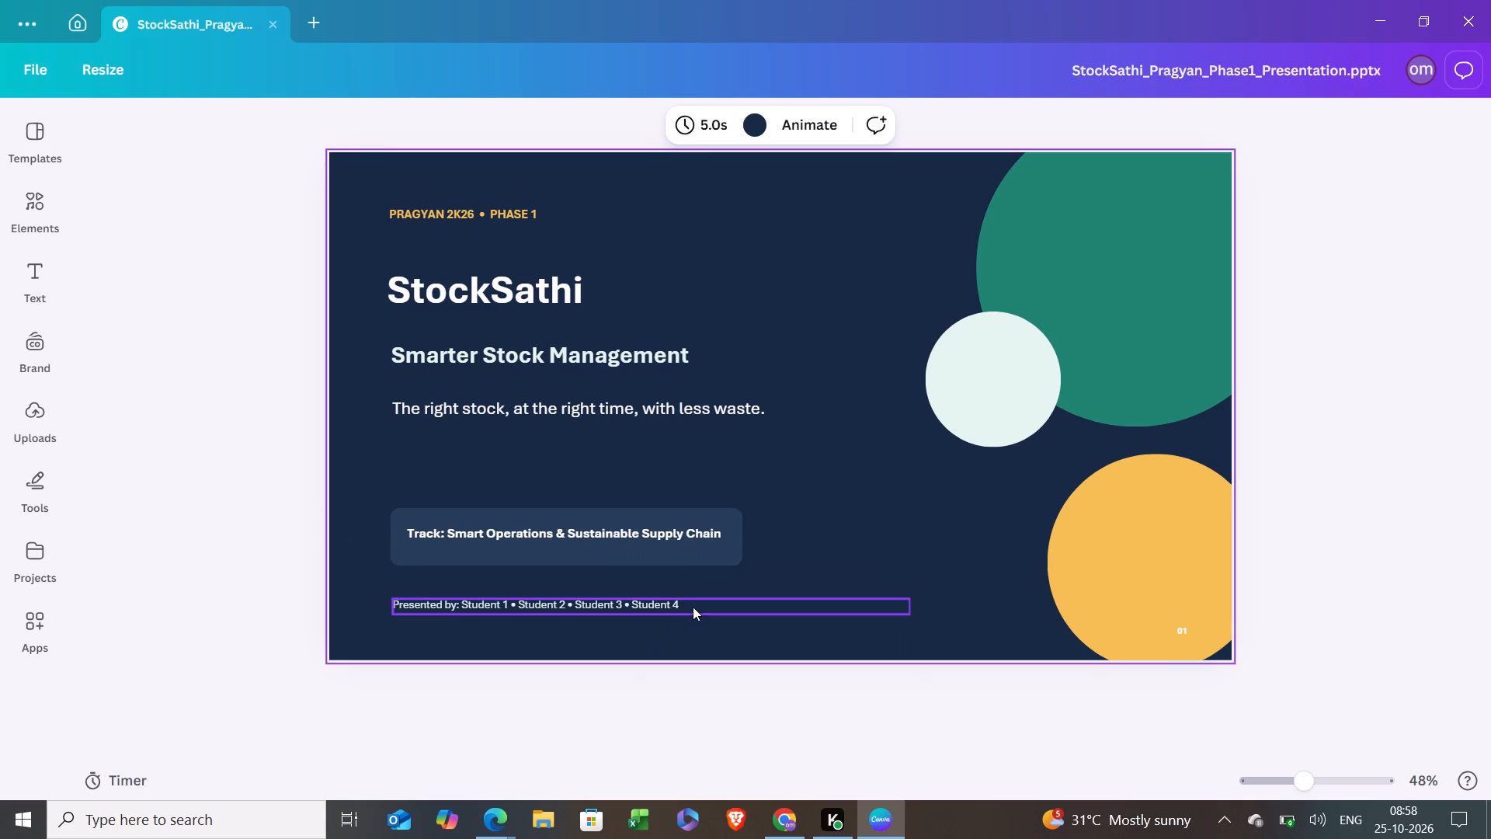
Delete the "Presented by" line of student names from the bottom of the title slide.
left_click_drag(683, 597, 674, 611)
double_click(674, 611)
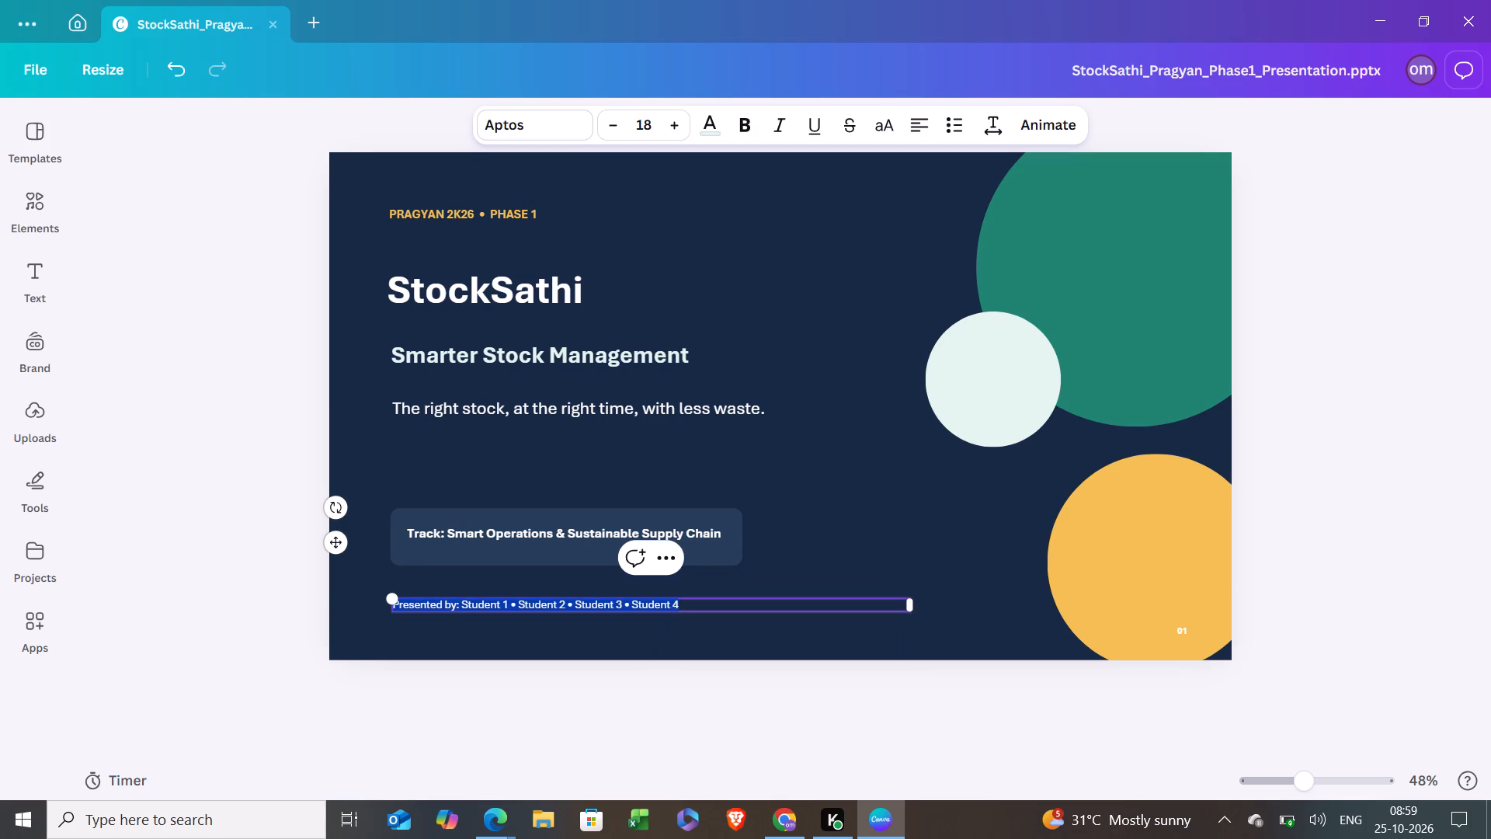
key("BackSpace")
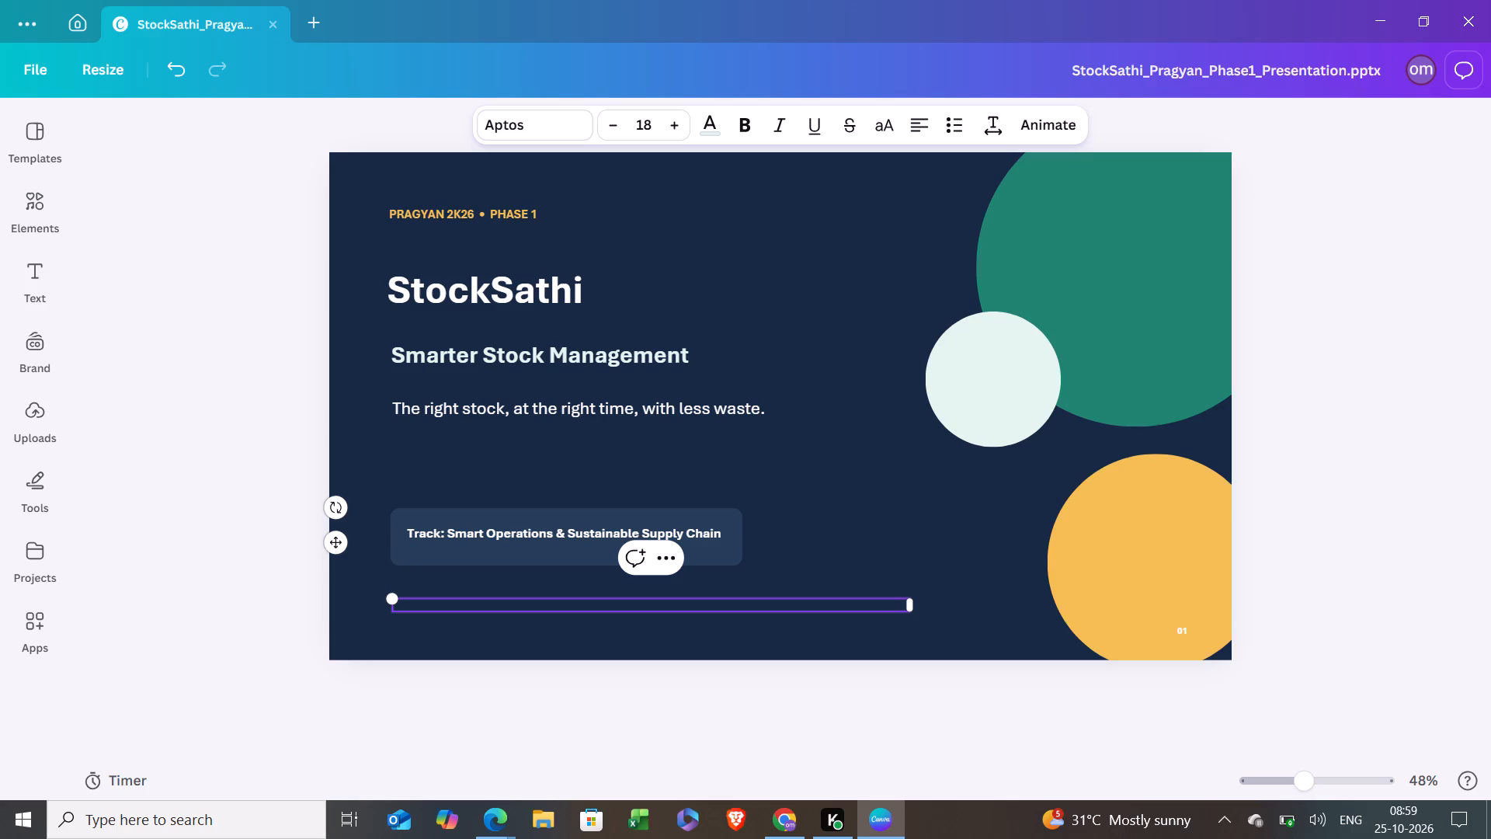
left_click(809, 565)
key("Right")
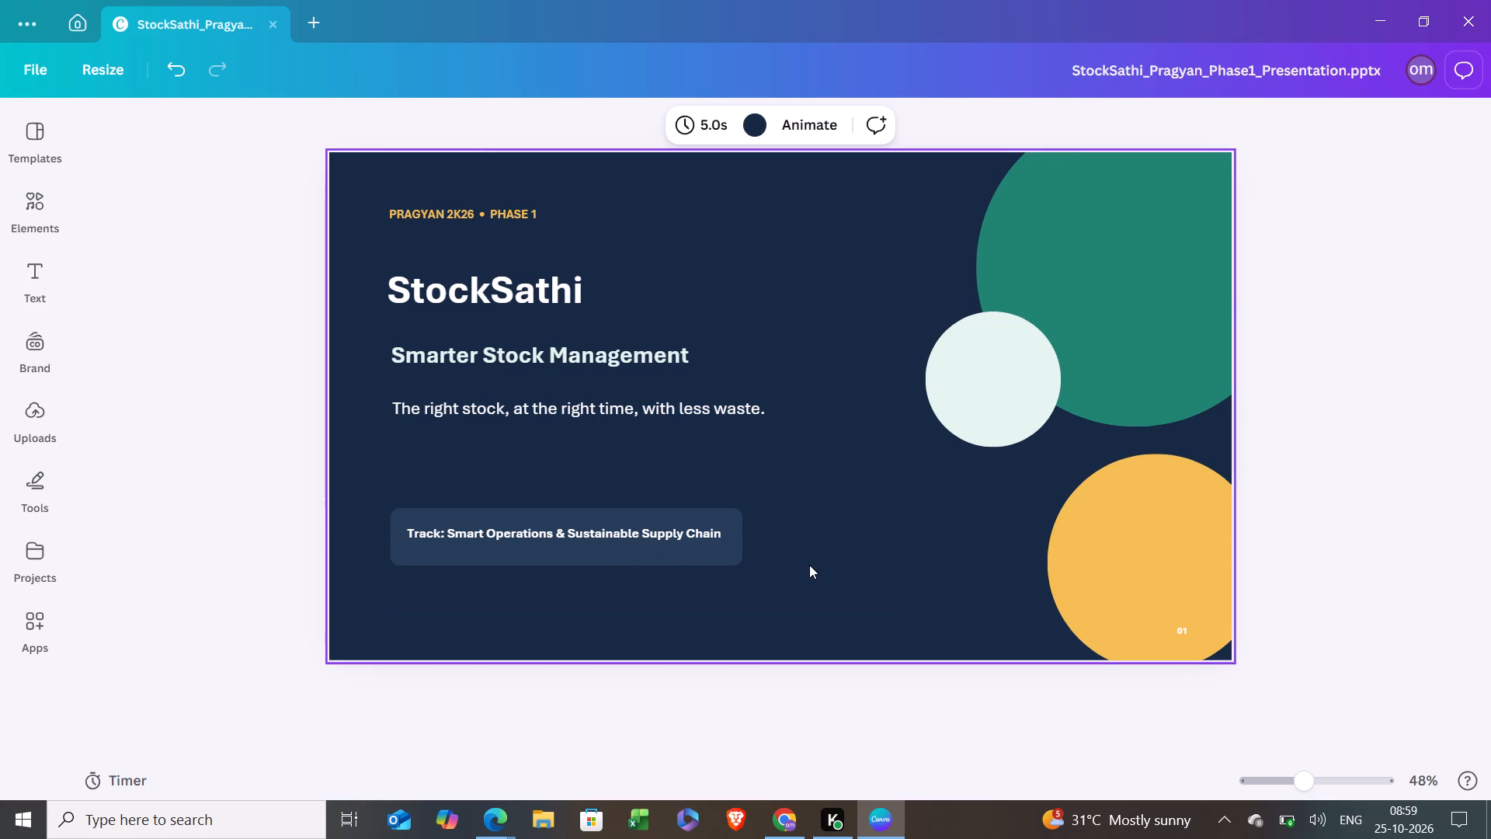
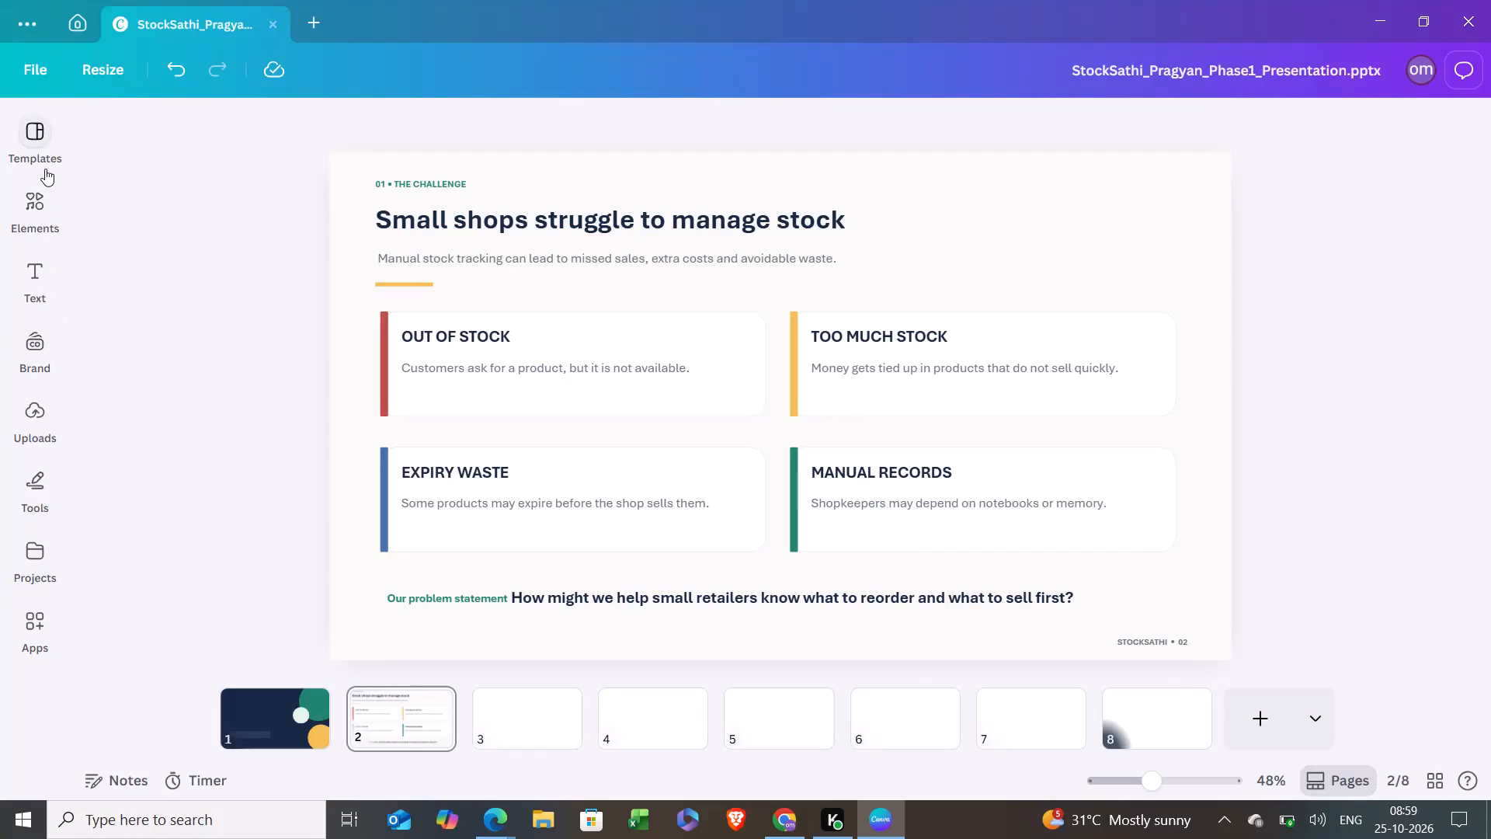
Start a new design from the home page and look through the suggested, presentation and social media design types.
left_click(45, 169)
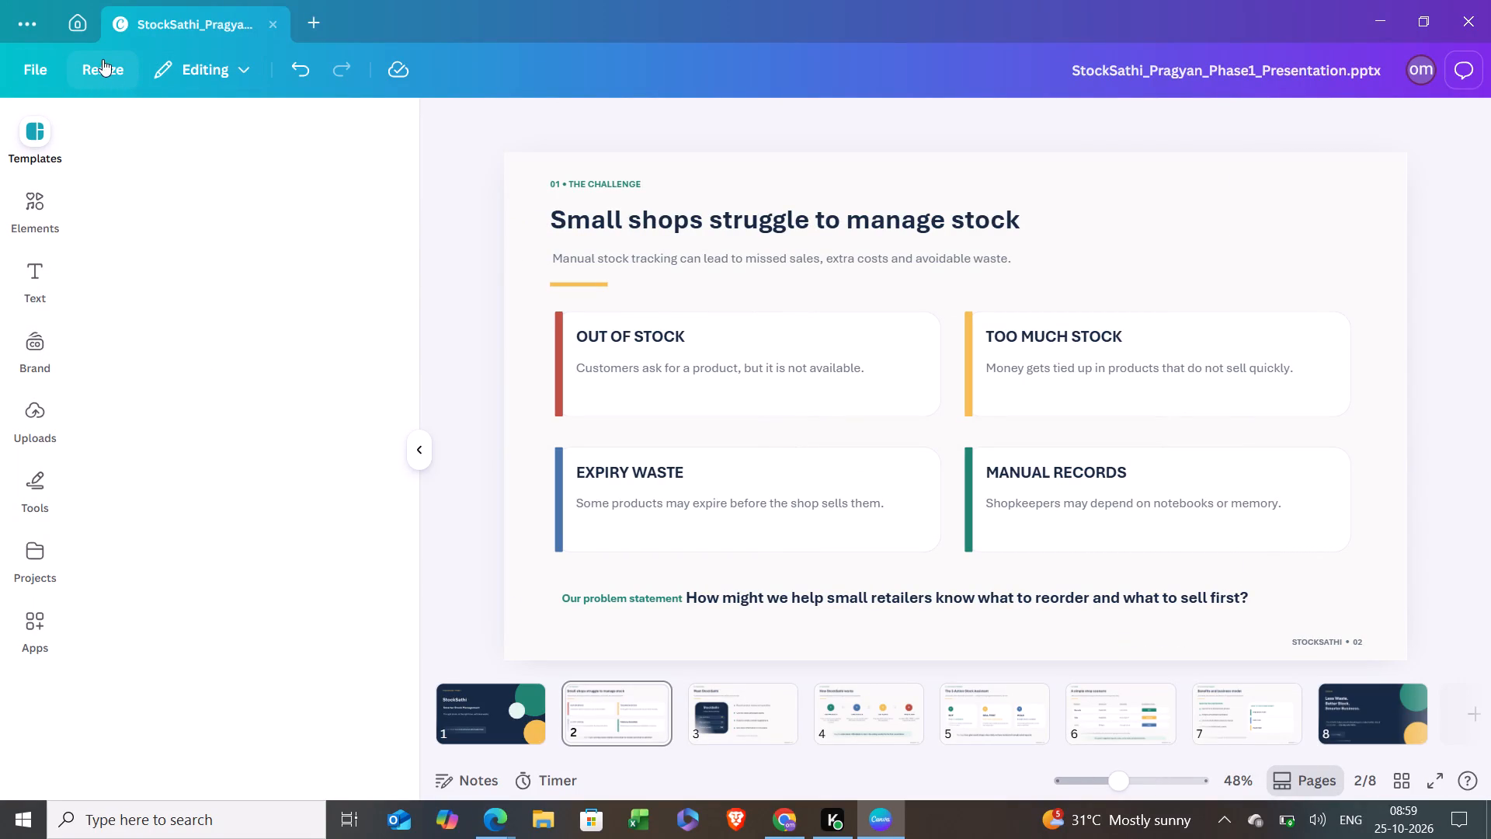
left_click(76, 13)
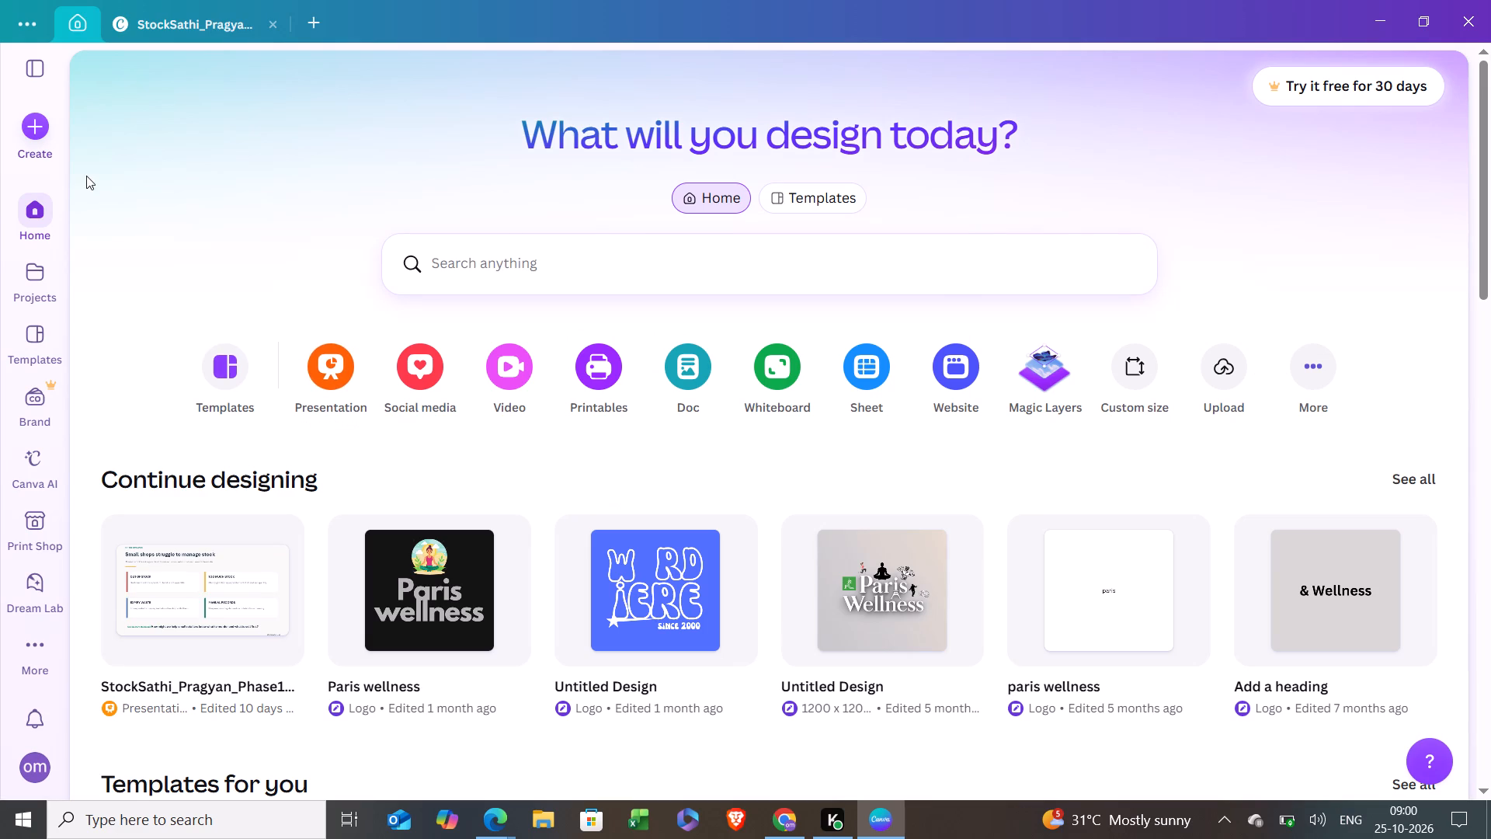
left_click(38, 132)
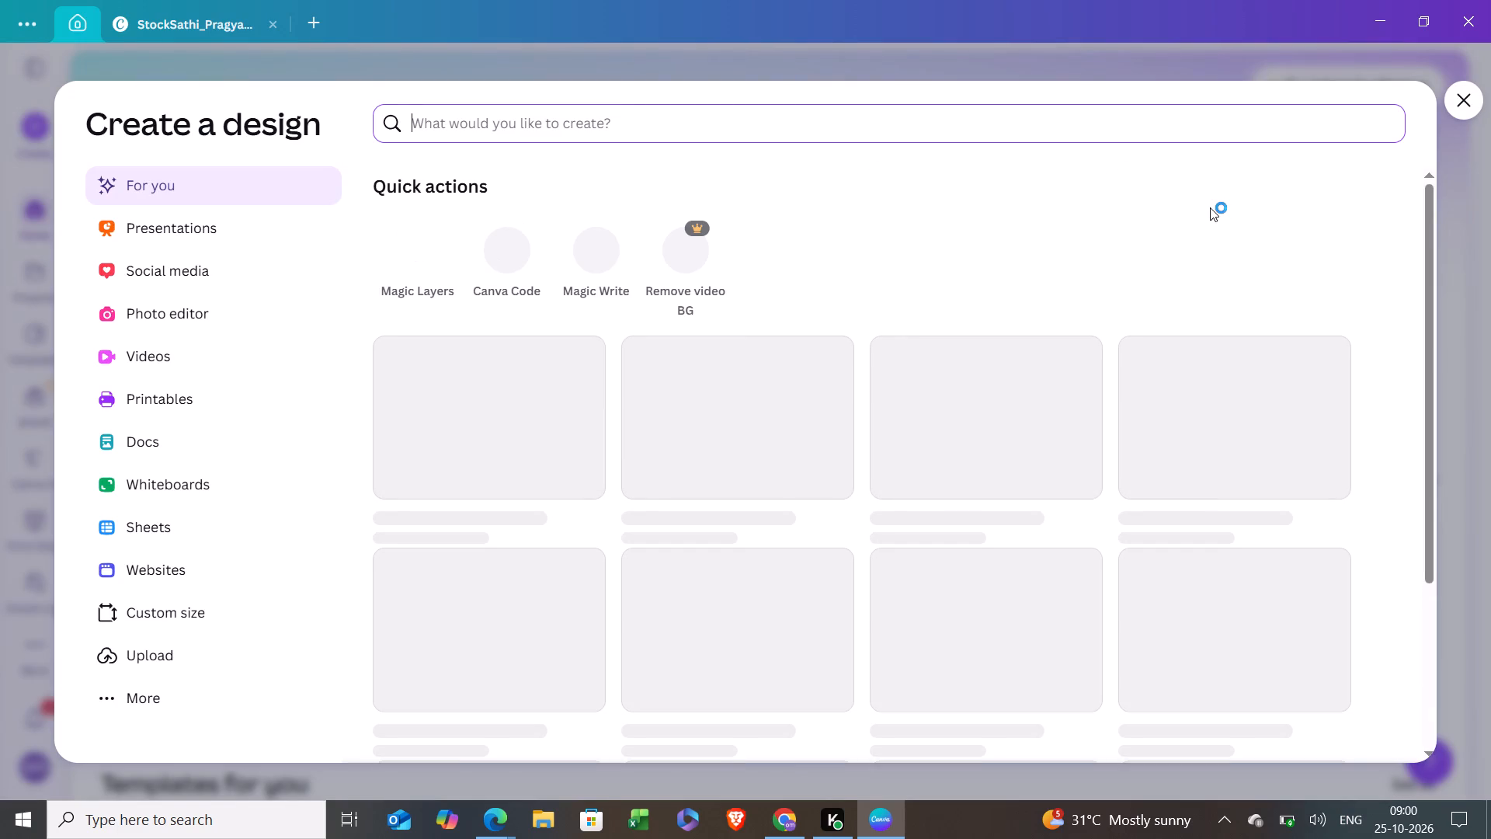
scroll(889, 315, "down", 1)
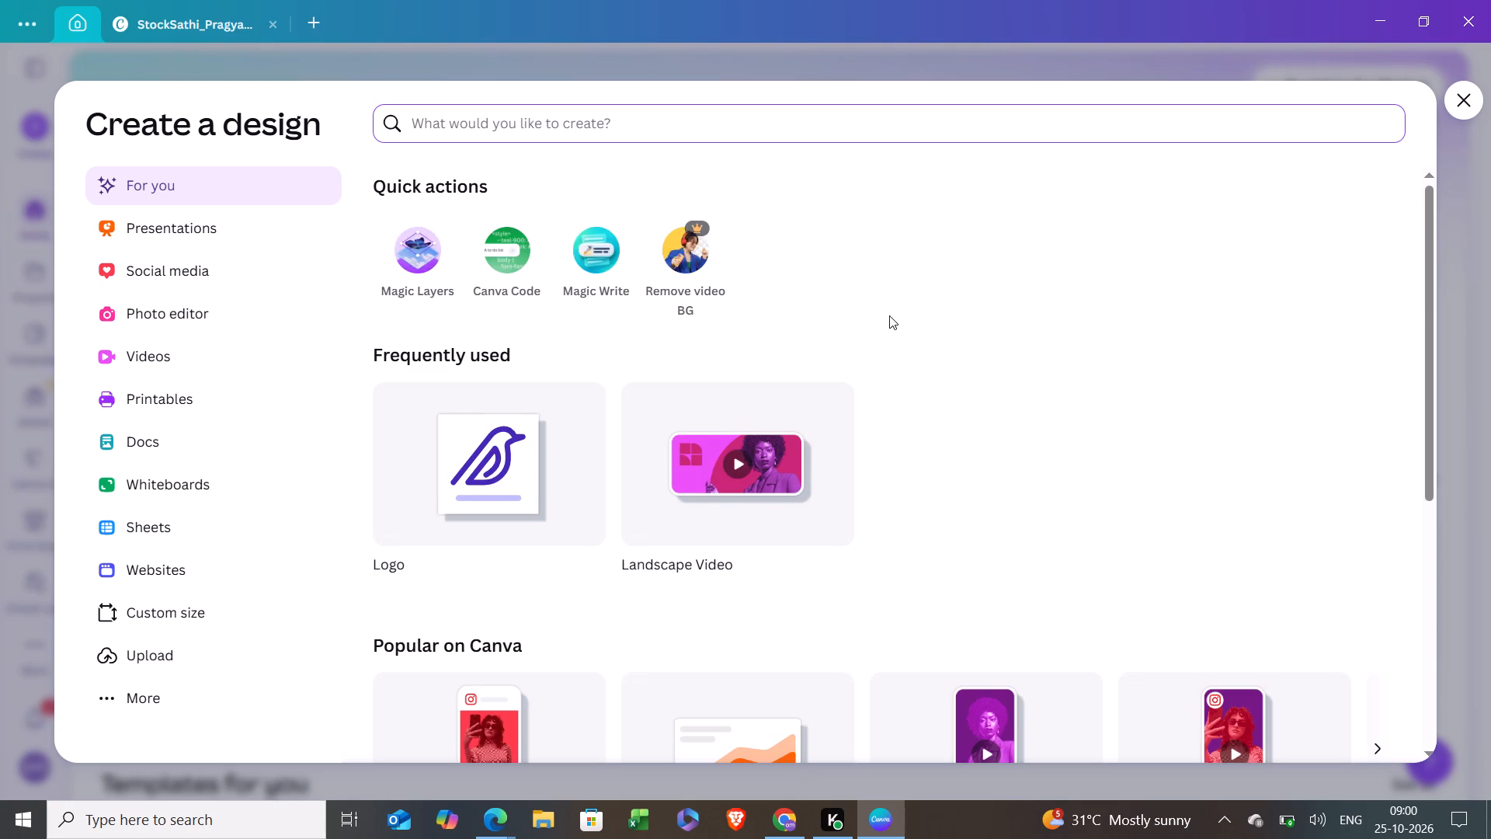
scroll(889, 315, "down", 1)
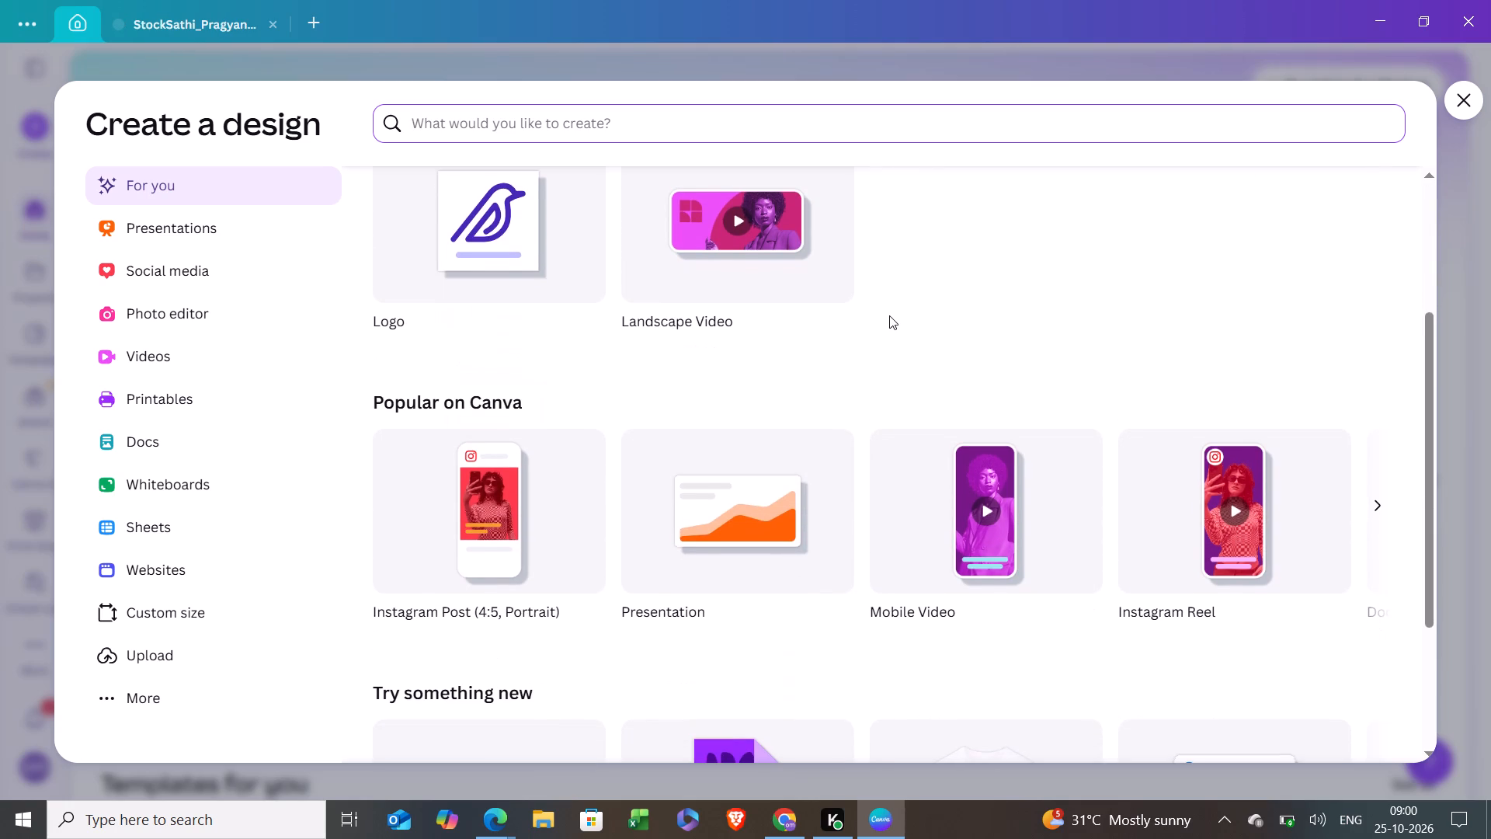
scroll(889, 315, "down", 1)
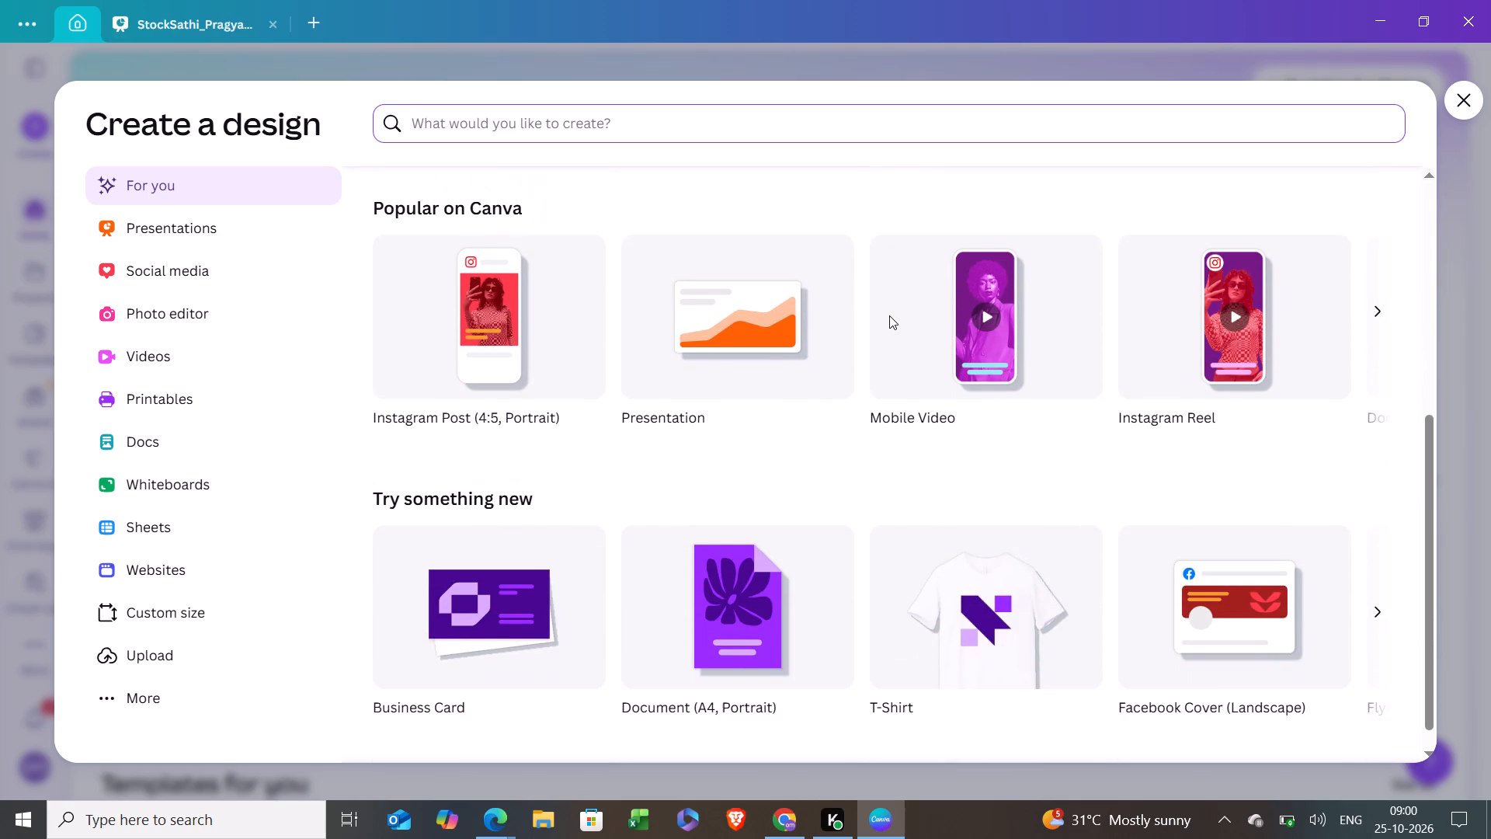
scroll(889, 315, "down", 1)
scroll(889, 315, "up", 2)
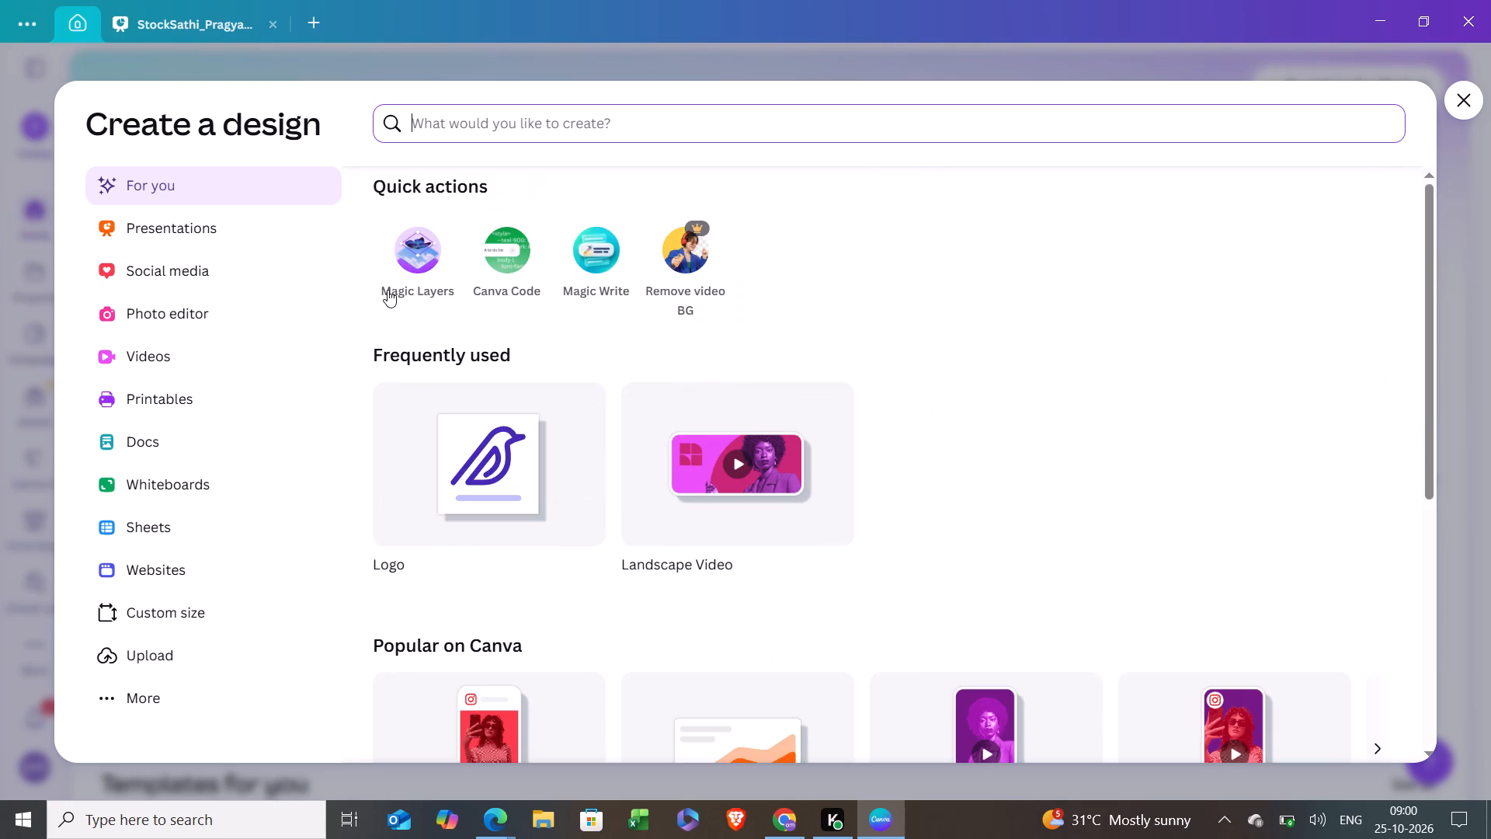
left_click(163, 213)
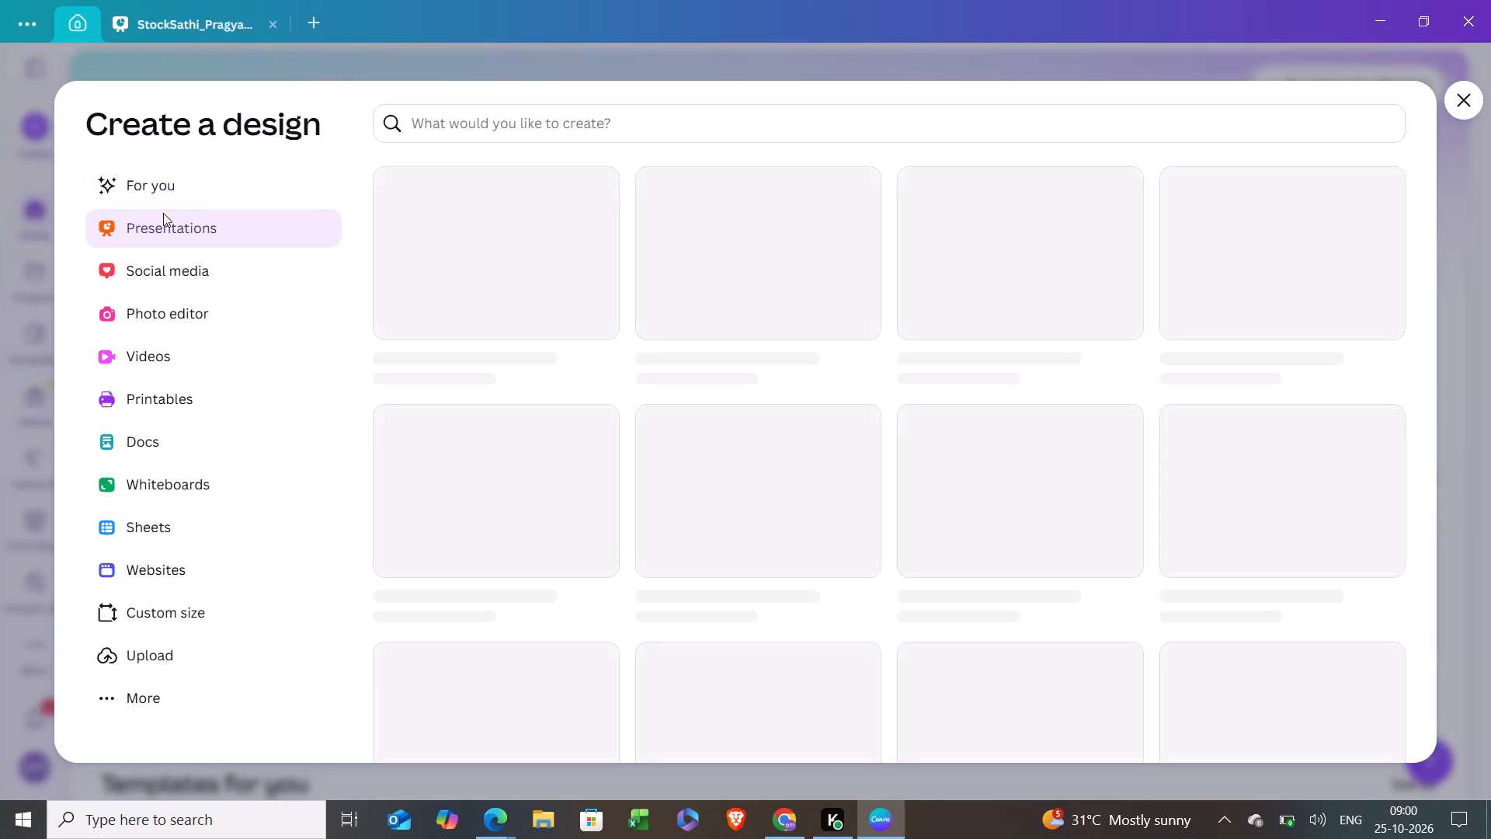
left_click(193, 266)
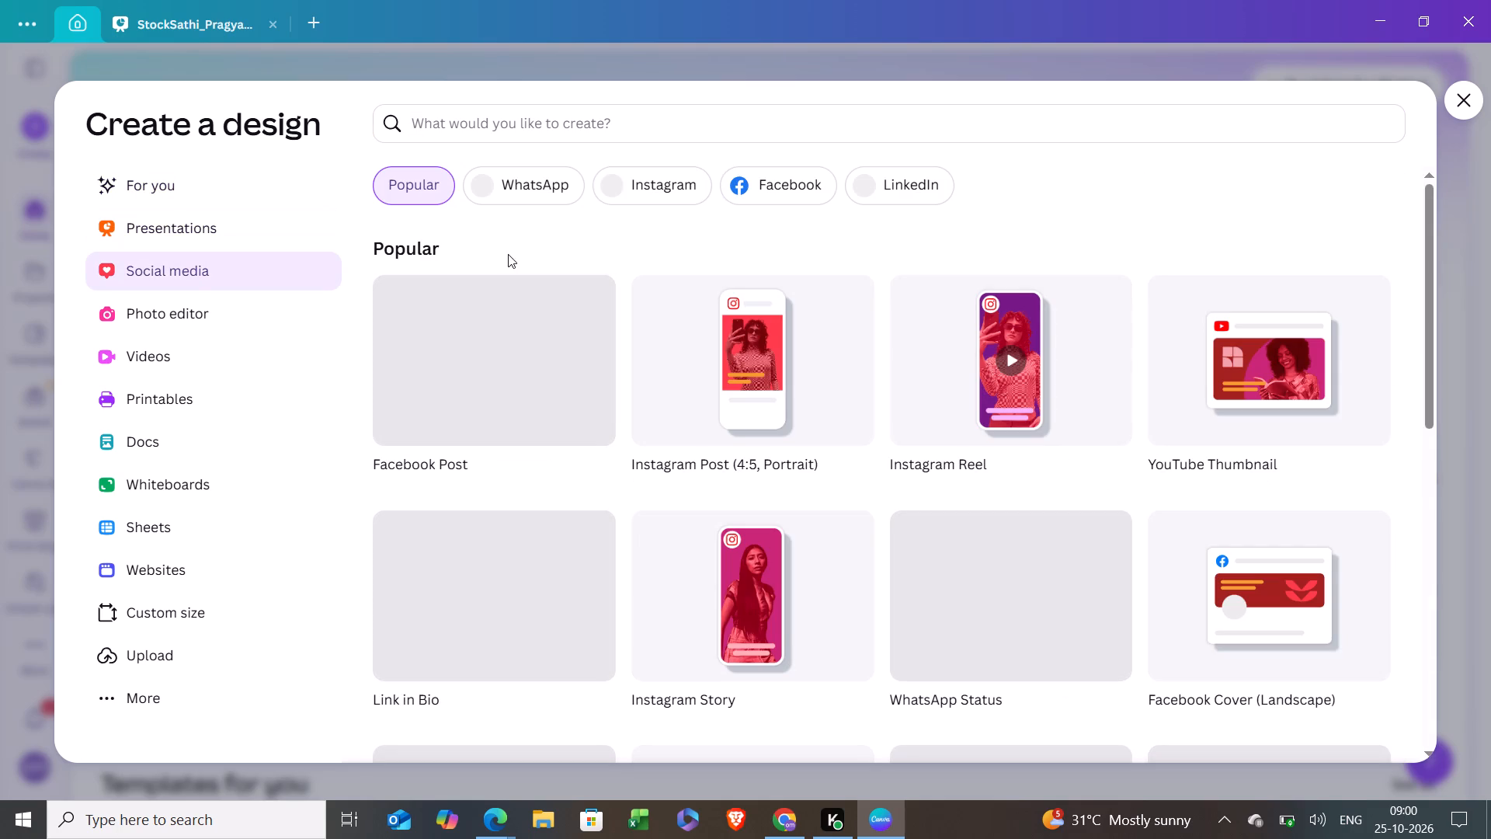
scroll(579, 249, "down", 1)
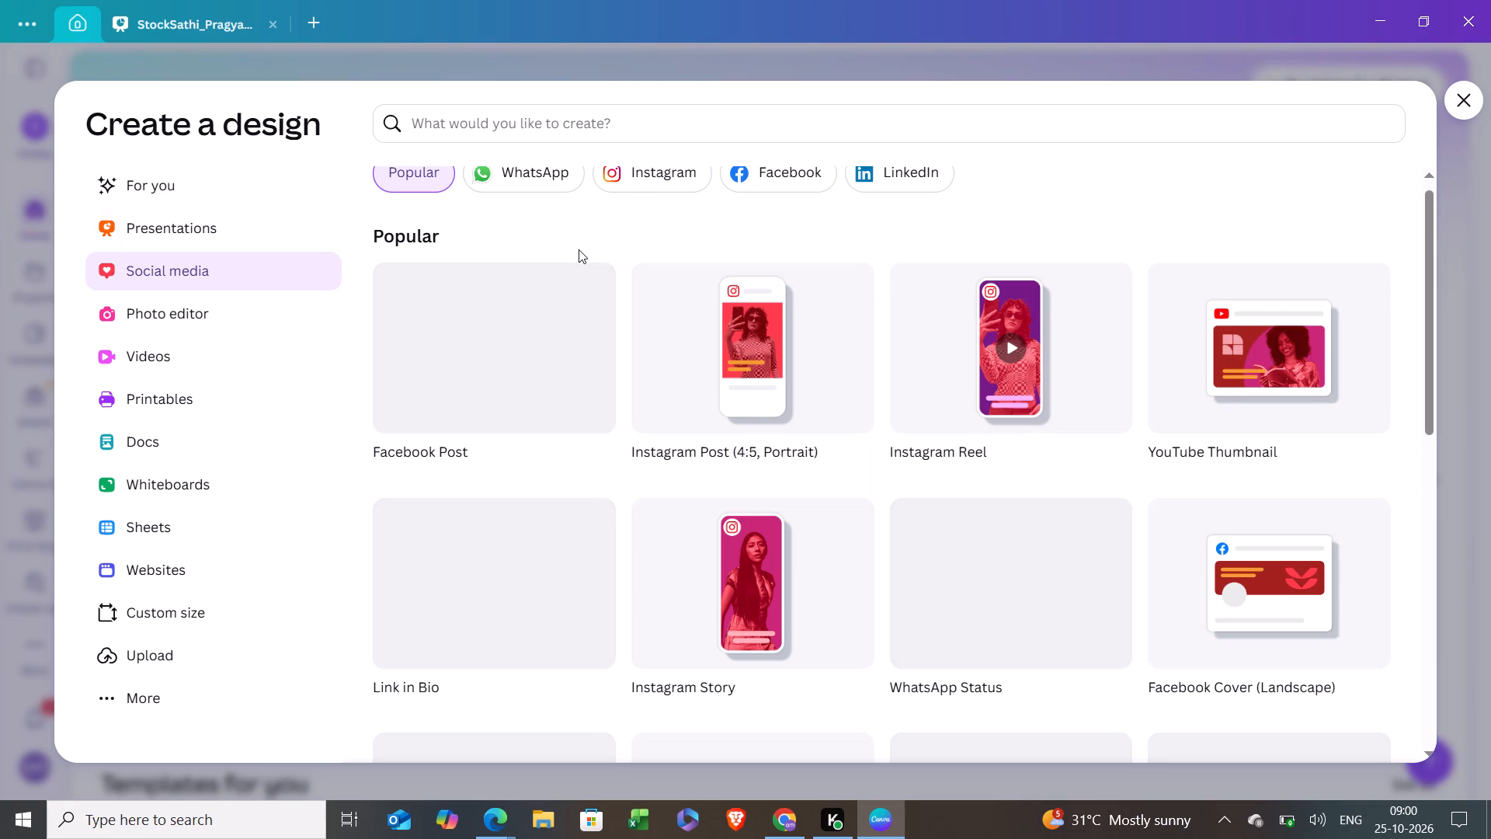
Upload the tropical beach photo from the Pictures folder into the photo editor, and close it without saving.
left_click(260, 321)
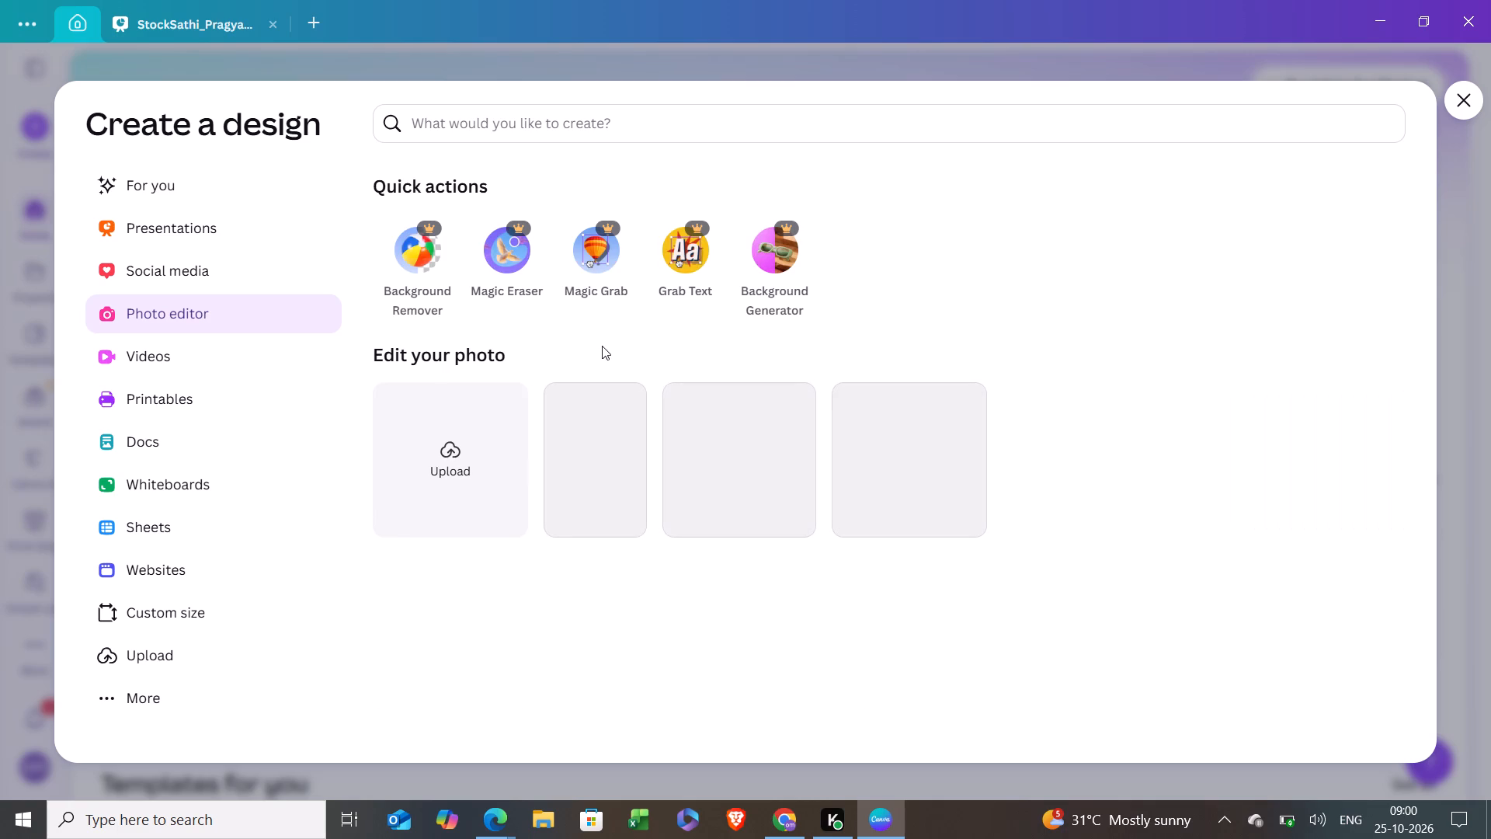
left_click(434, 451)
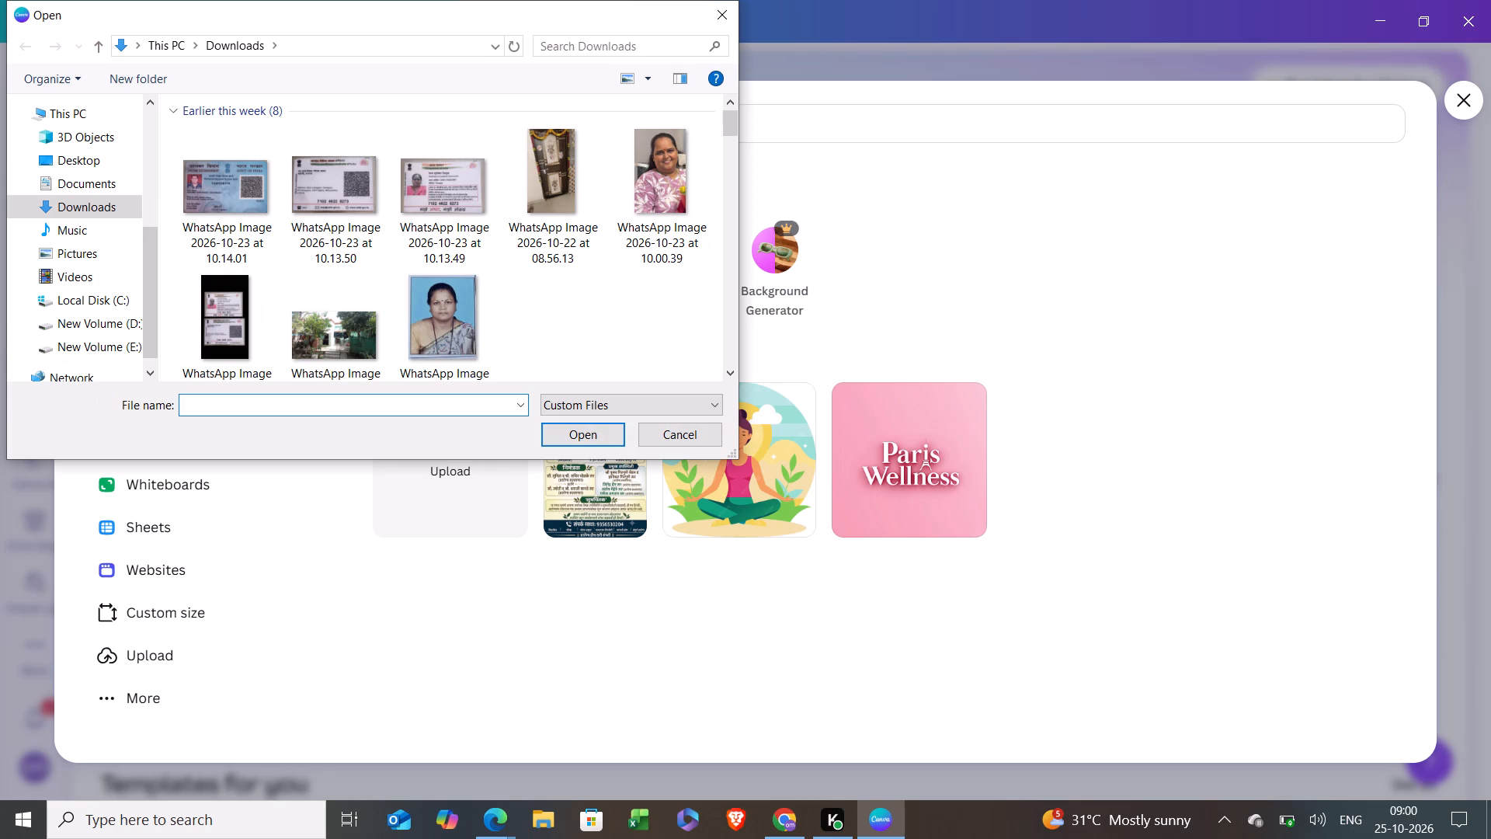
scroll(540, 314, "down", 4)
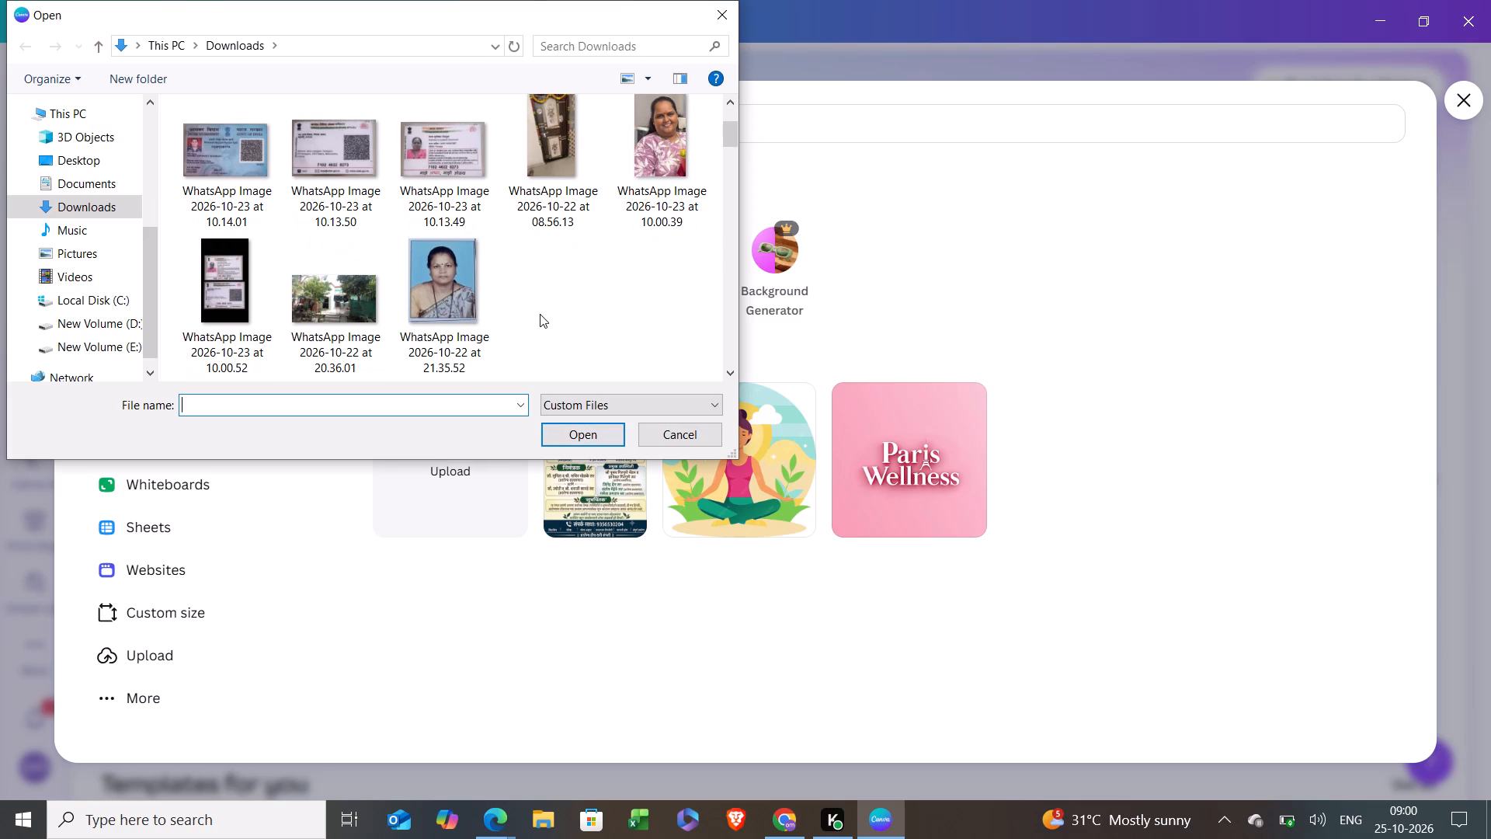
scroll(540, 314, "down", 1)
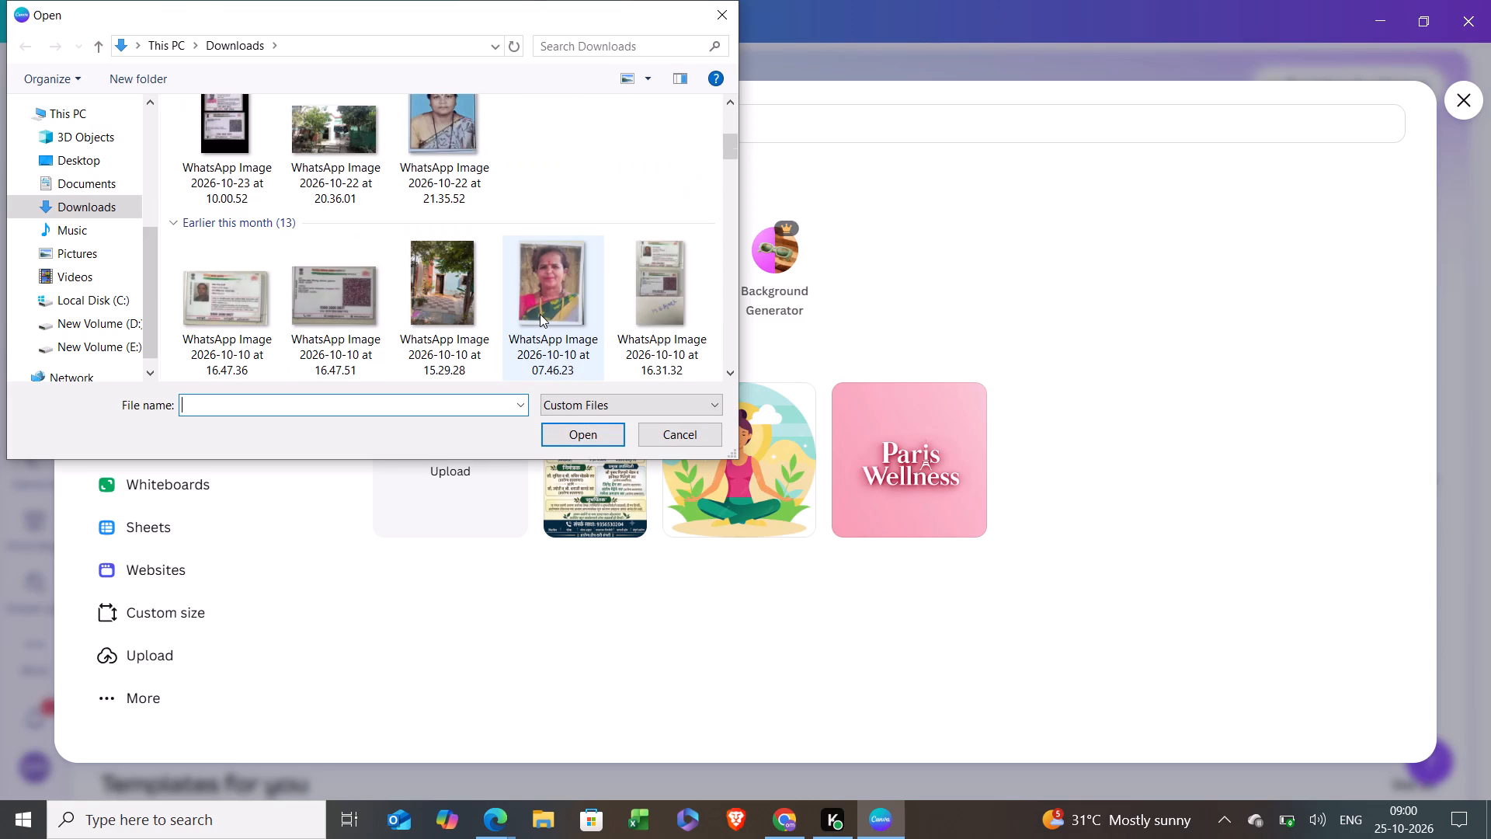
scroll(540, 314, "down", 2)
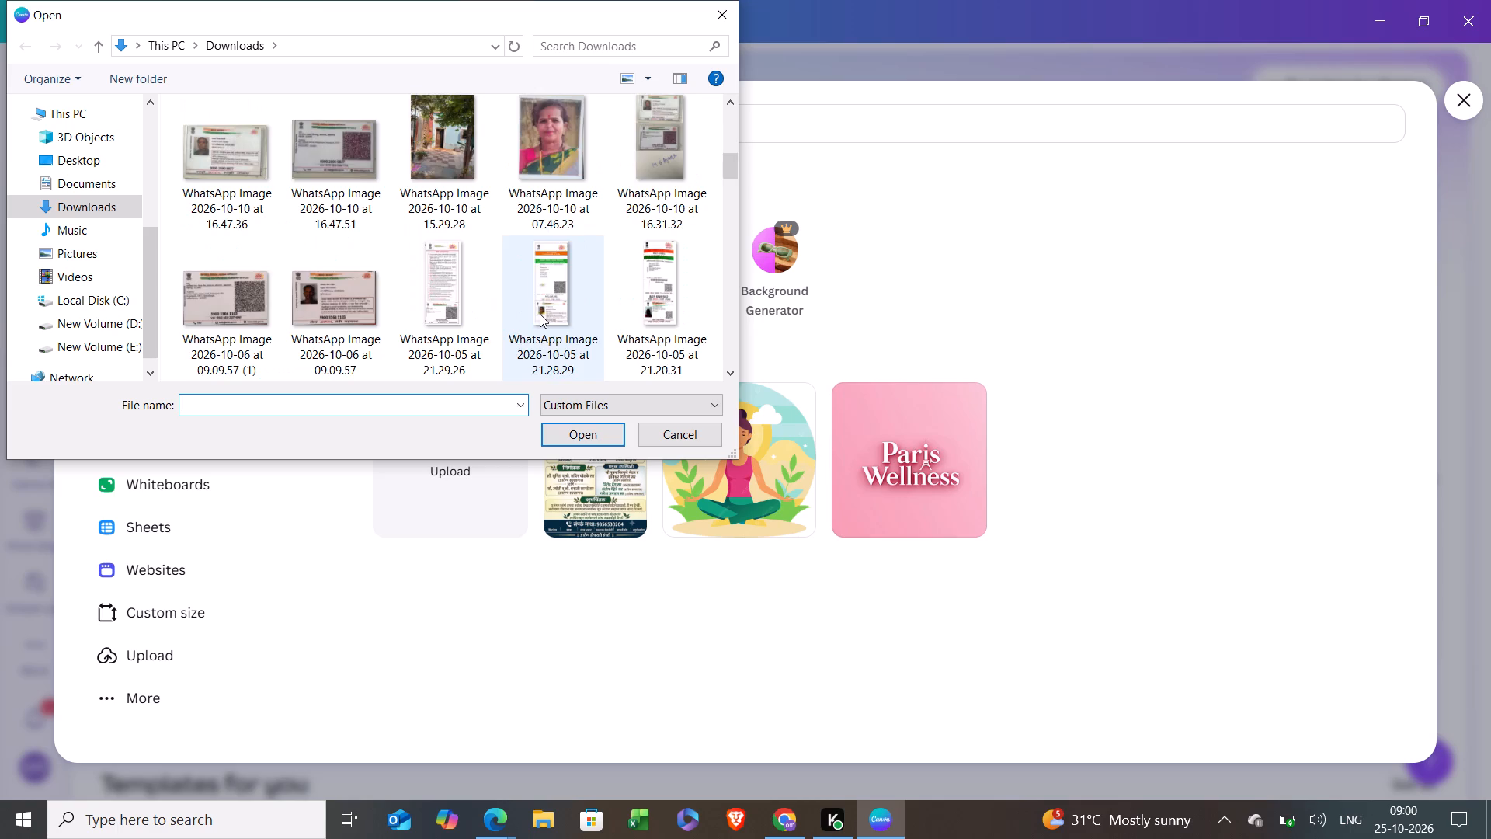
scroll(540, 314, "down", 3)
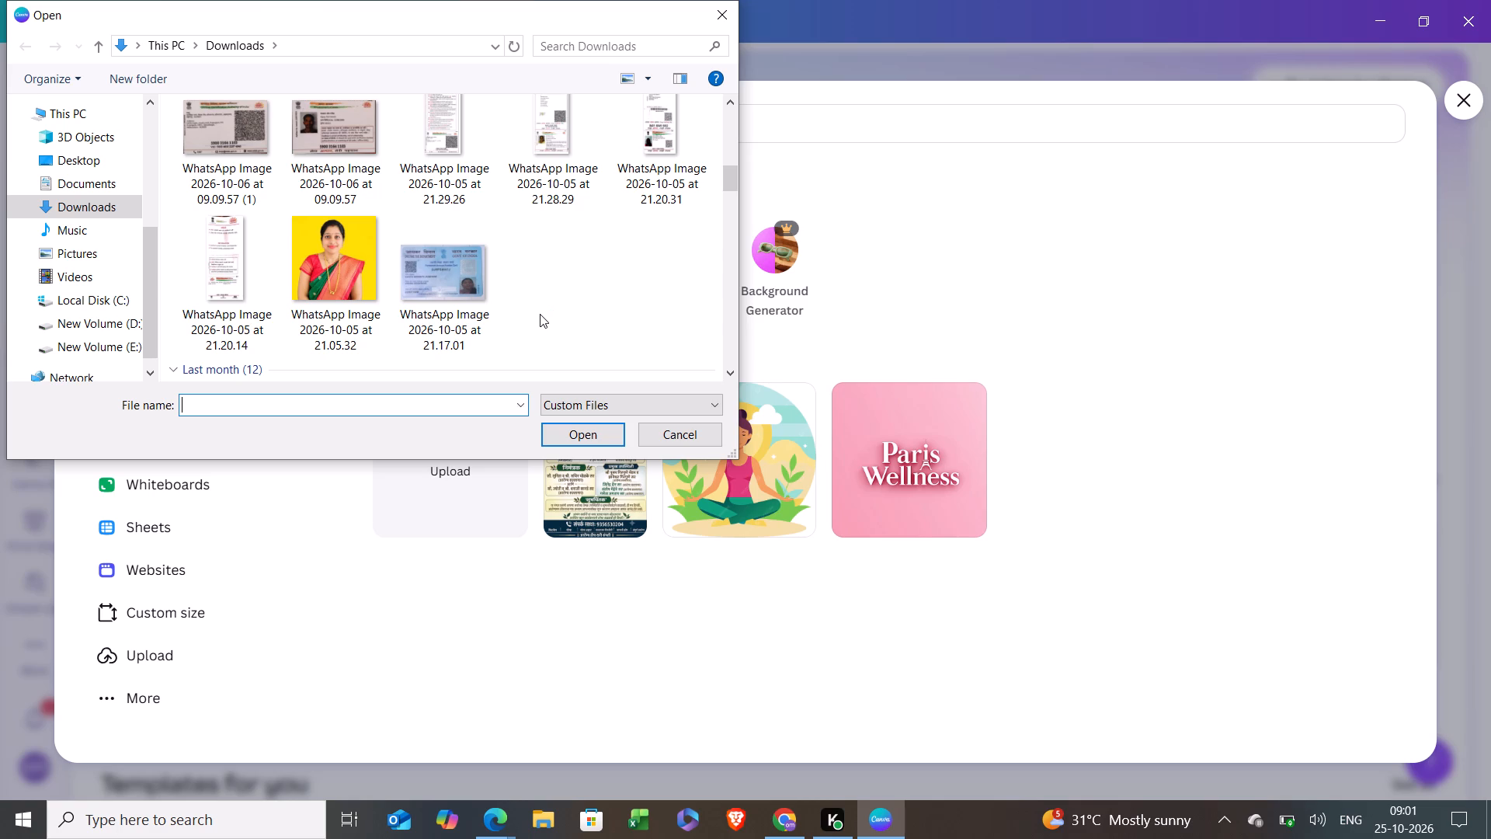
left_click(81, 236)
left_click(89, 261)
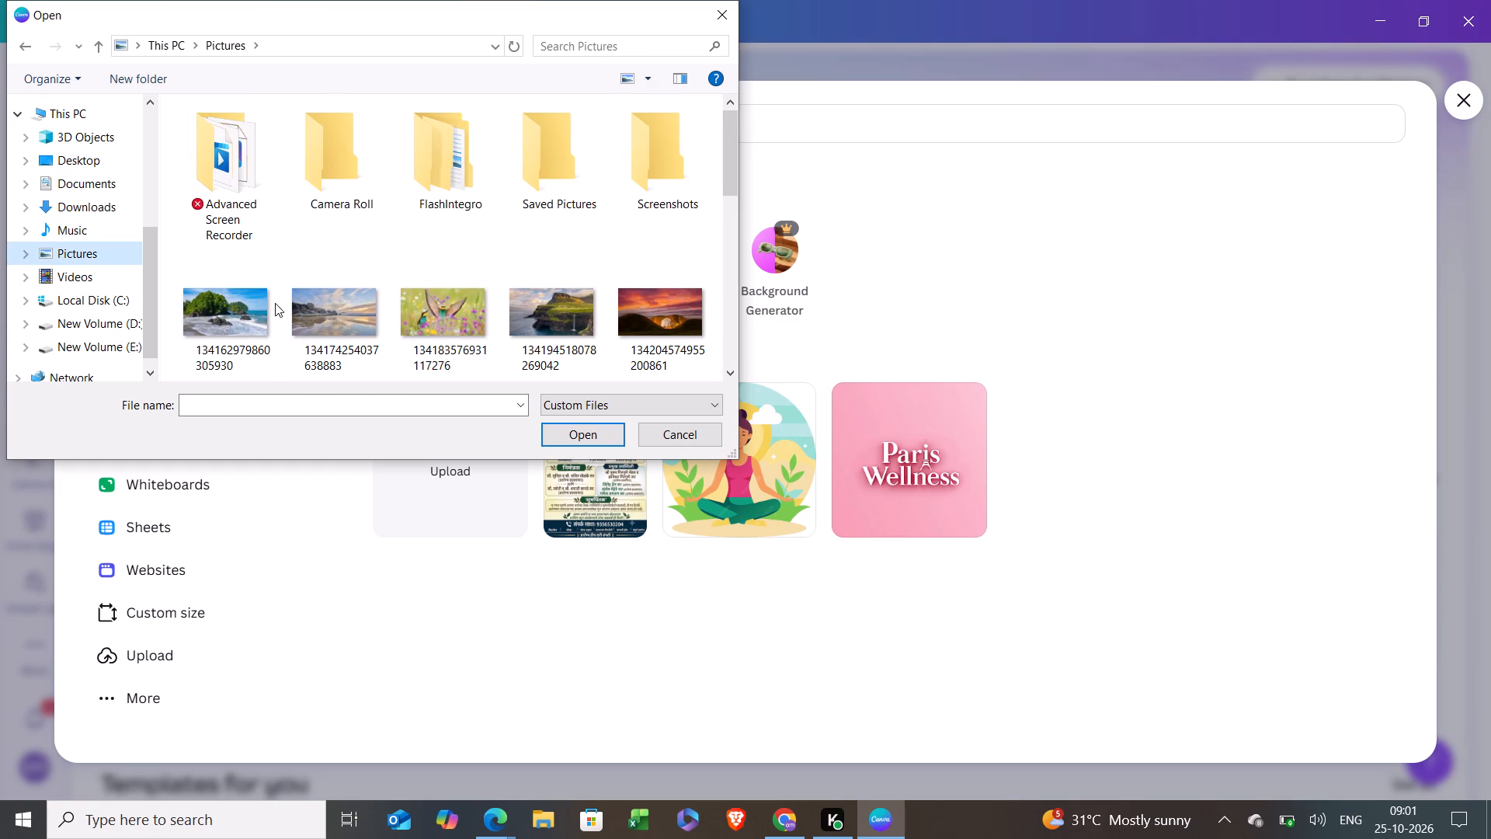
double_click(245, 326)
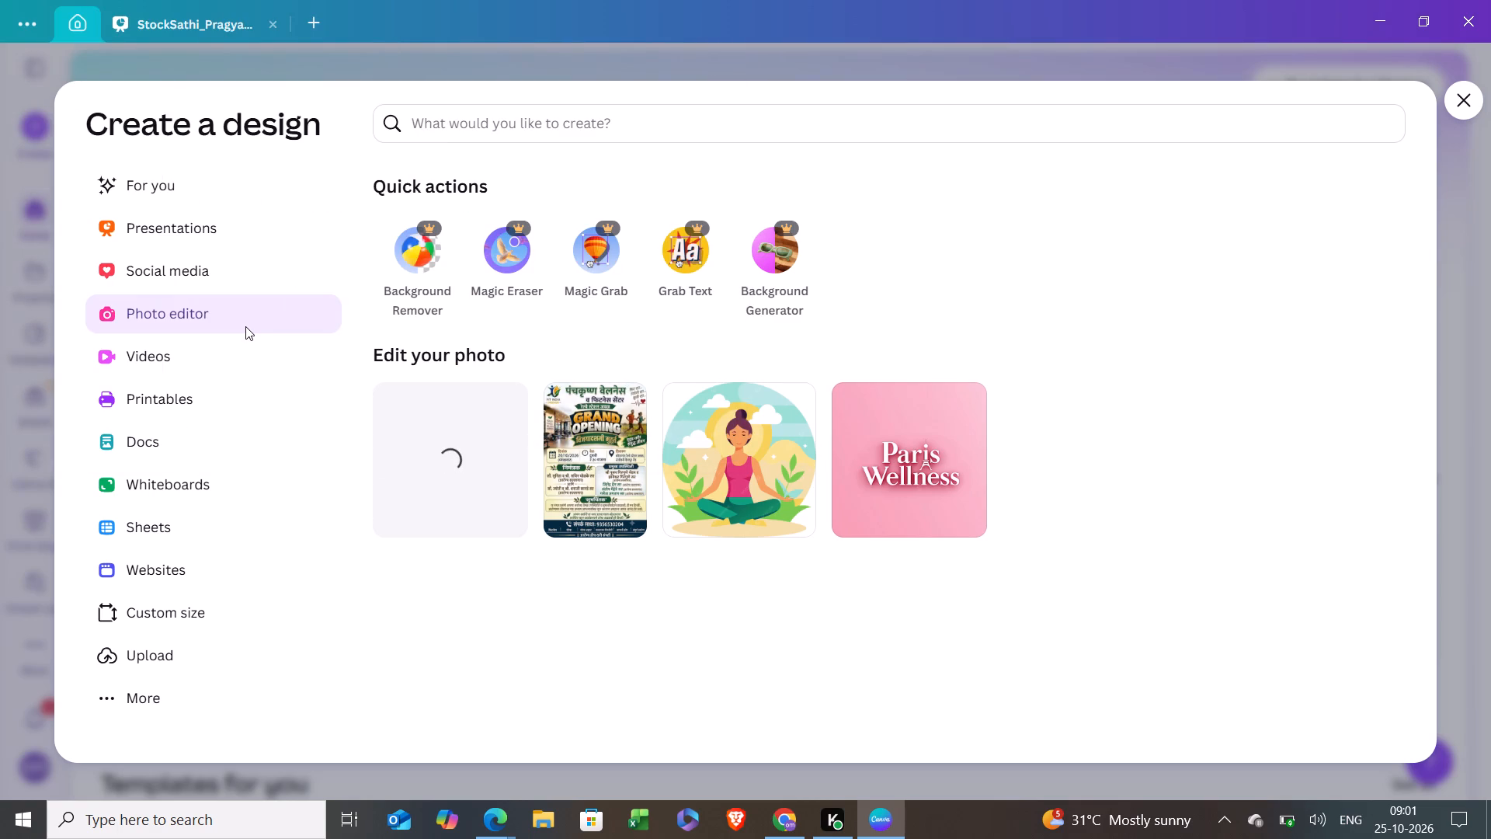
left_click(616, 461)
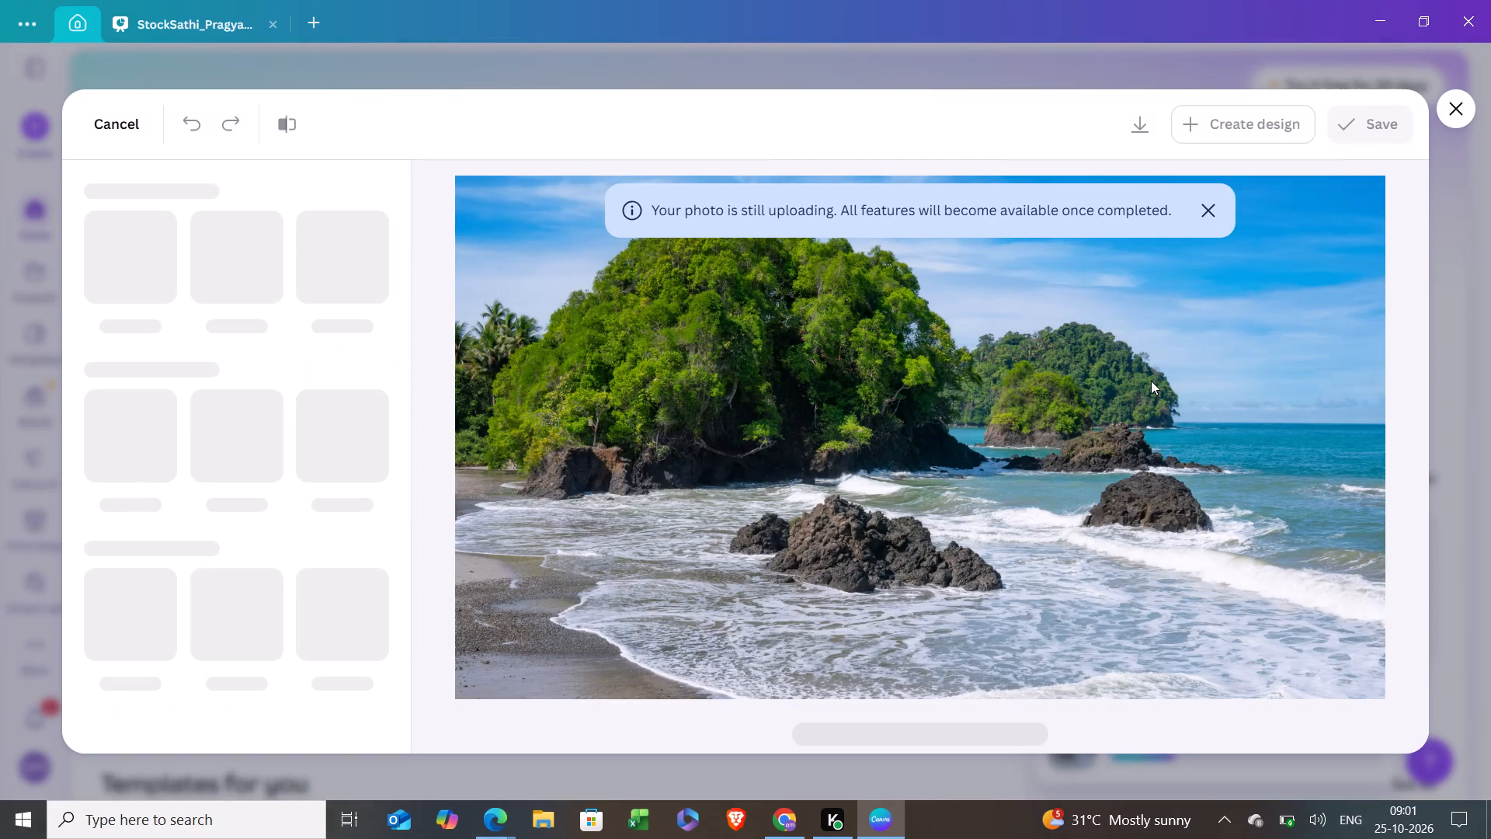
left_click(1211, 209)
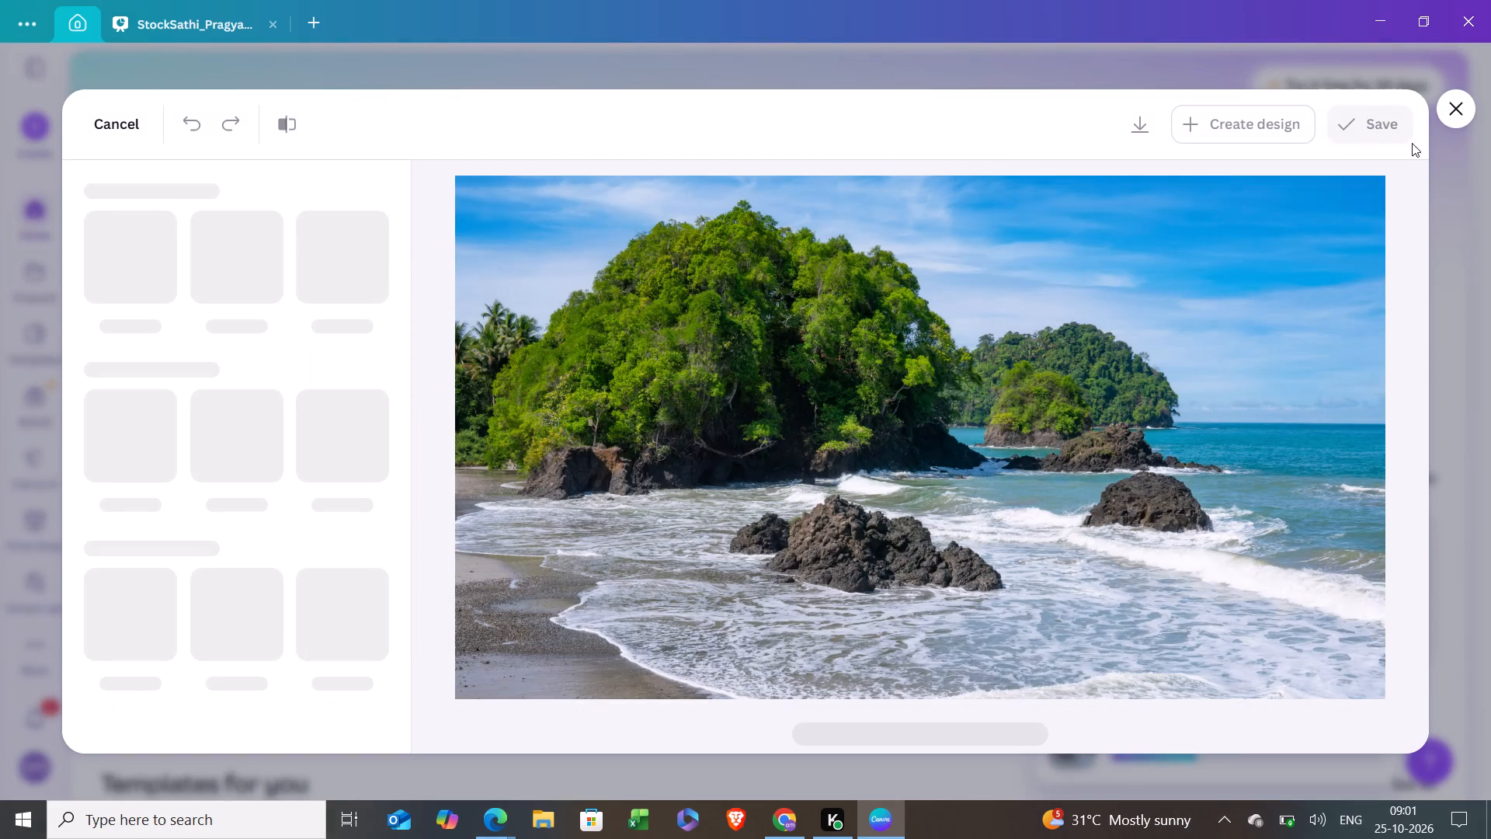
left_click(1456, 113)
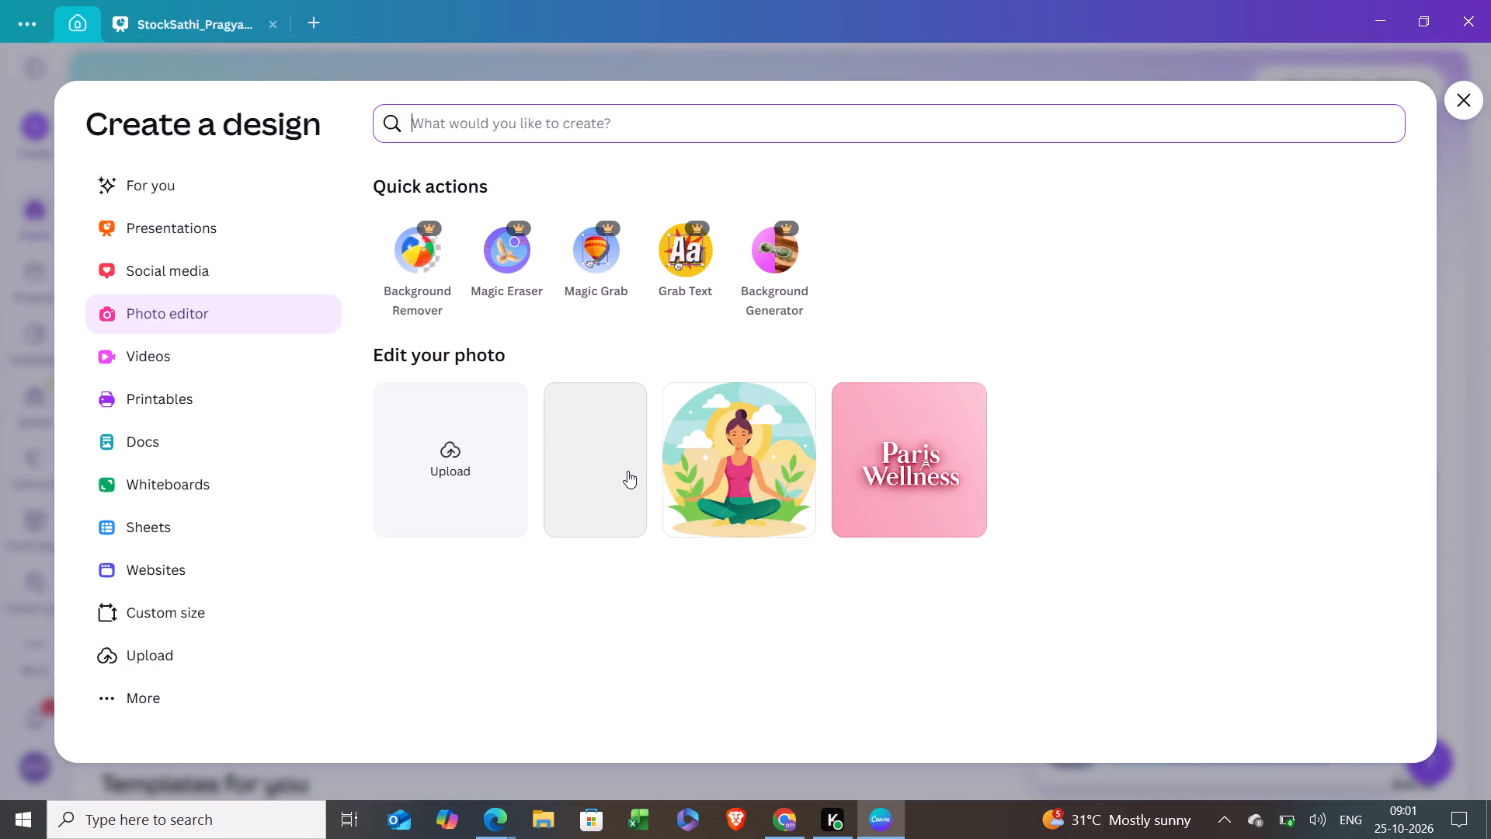
Open the existing Grand Opening wellness centre poster in the photo editor.
left_click(627, 471)
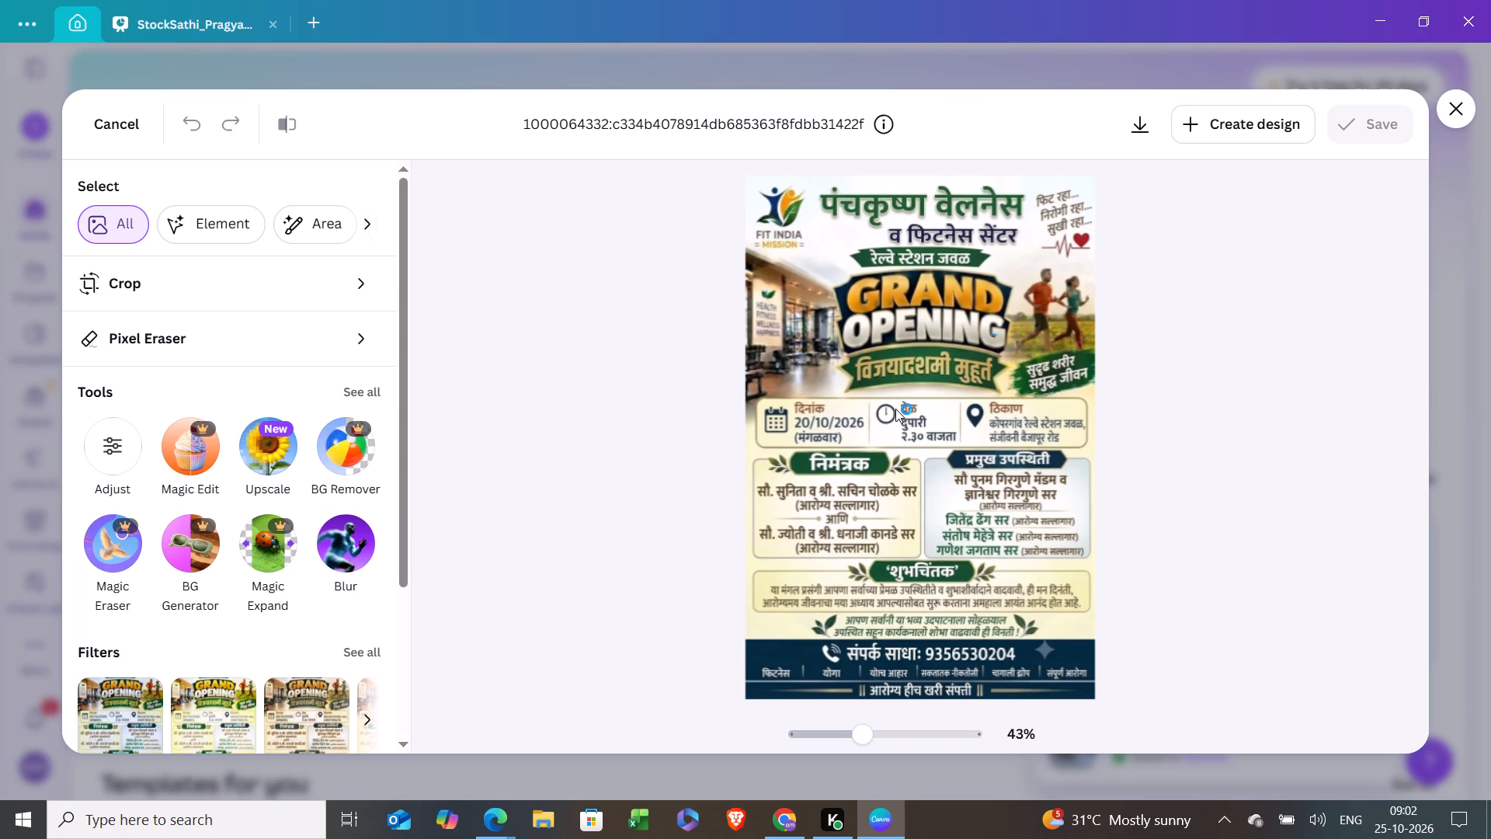
Examine the poster's text up close and look through the photo editor's tools, filters and shadows.
left_click(859, 440)
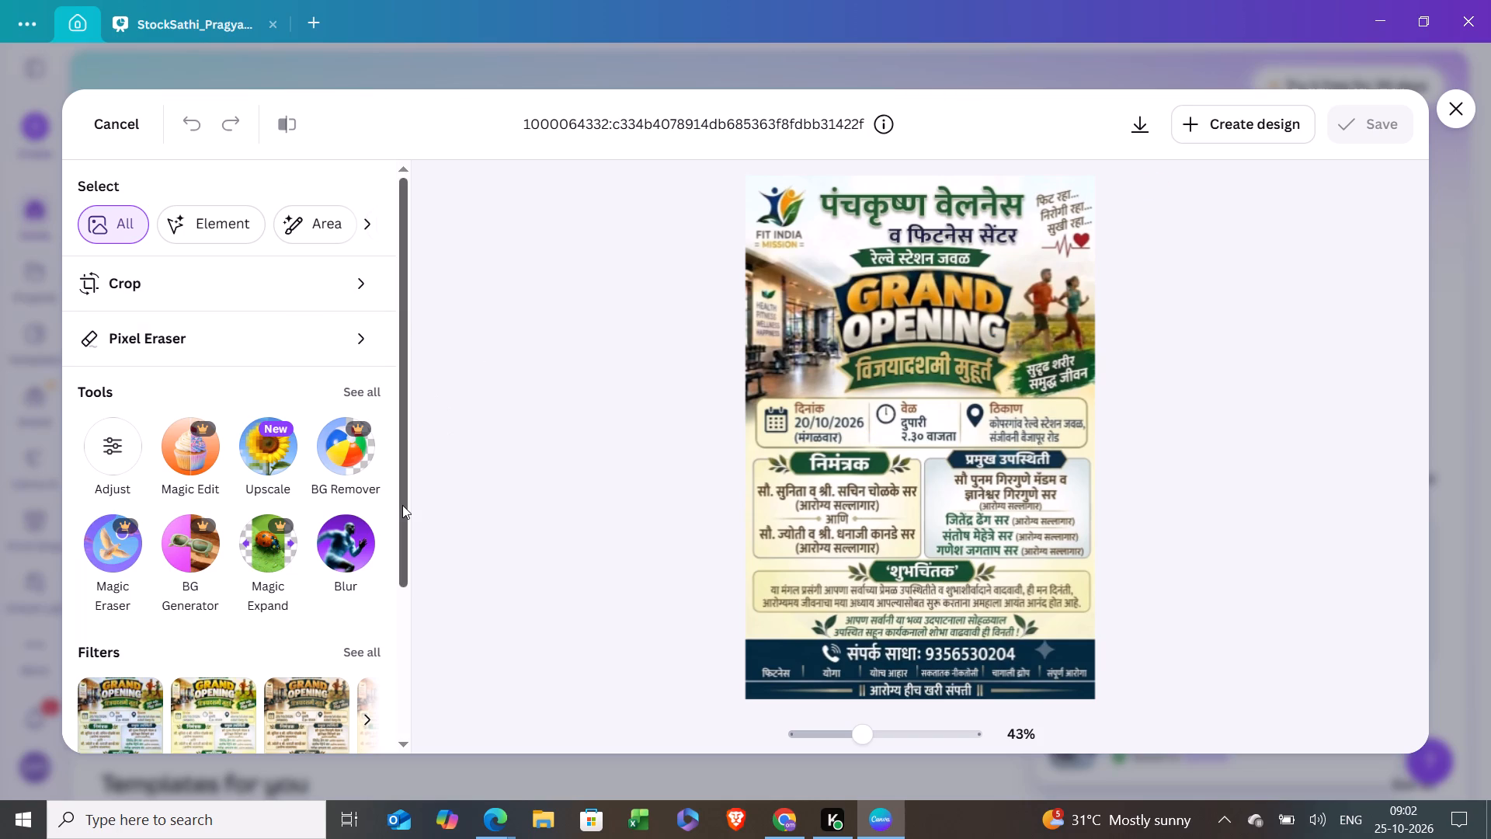
scroll(402, 505, "down", 2)
scroll(402, 505, "up", 1)
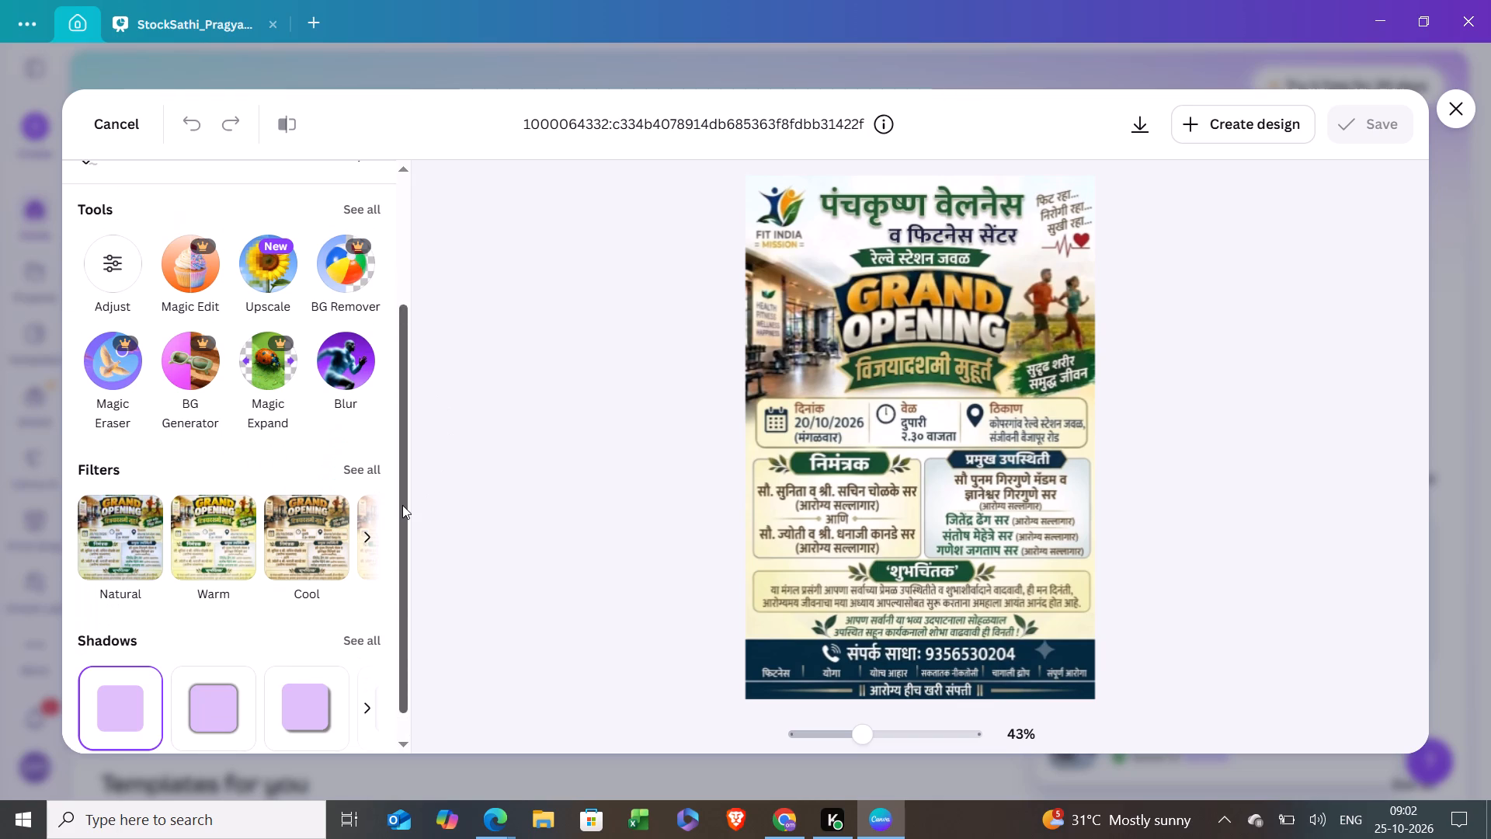
scroll(402, 505, "down", 1)
scroll(939, 501, "up", 3, "ctrl")
scroll(939, 501, "down", 3, "ctrl")
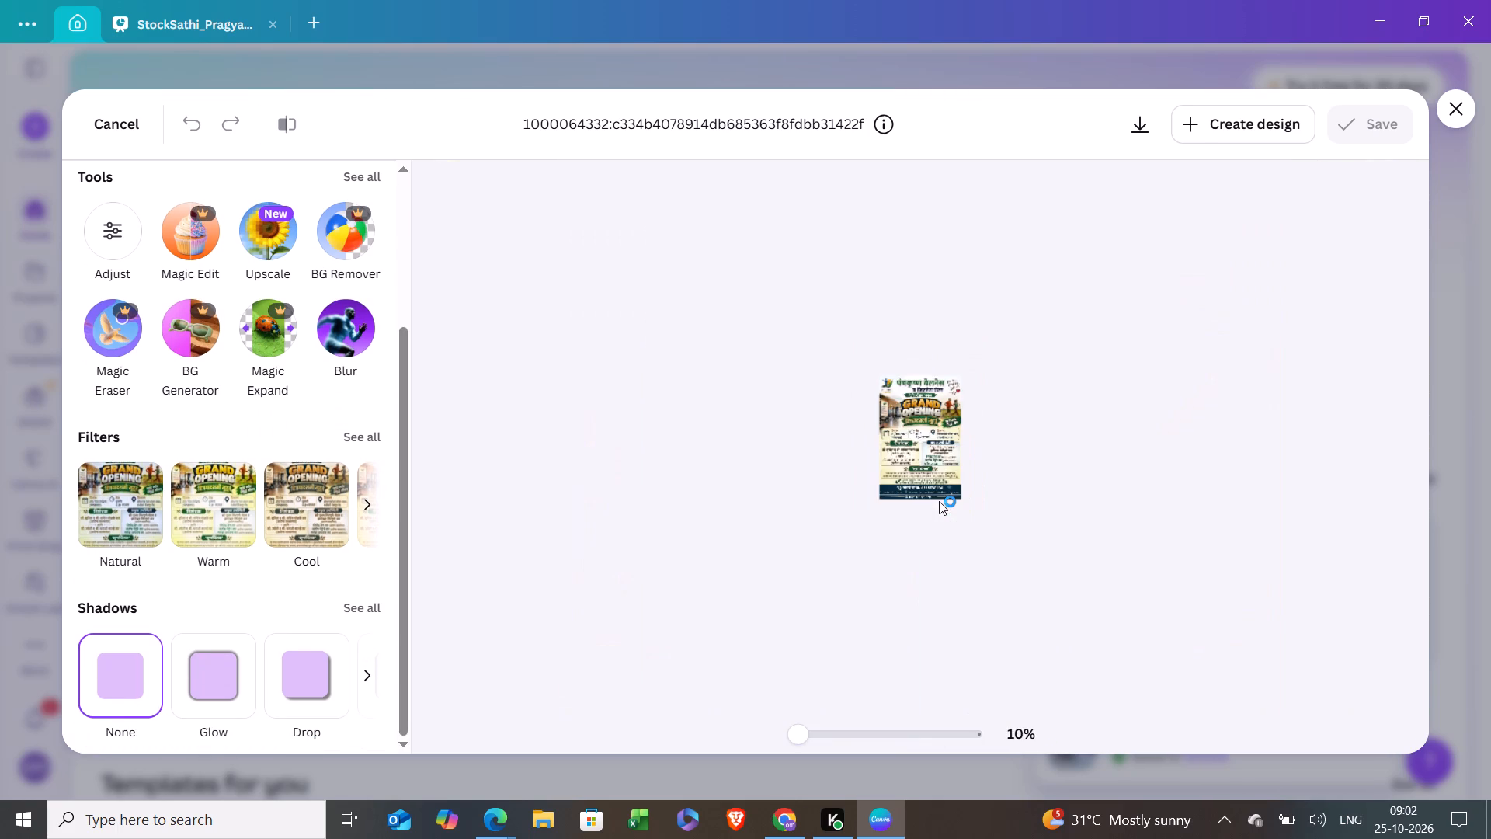
scroll(939, 501, "up", 1, "ctrl")
scroll(939, 501, "down", 1)
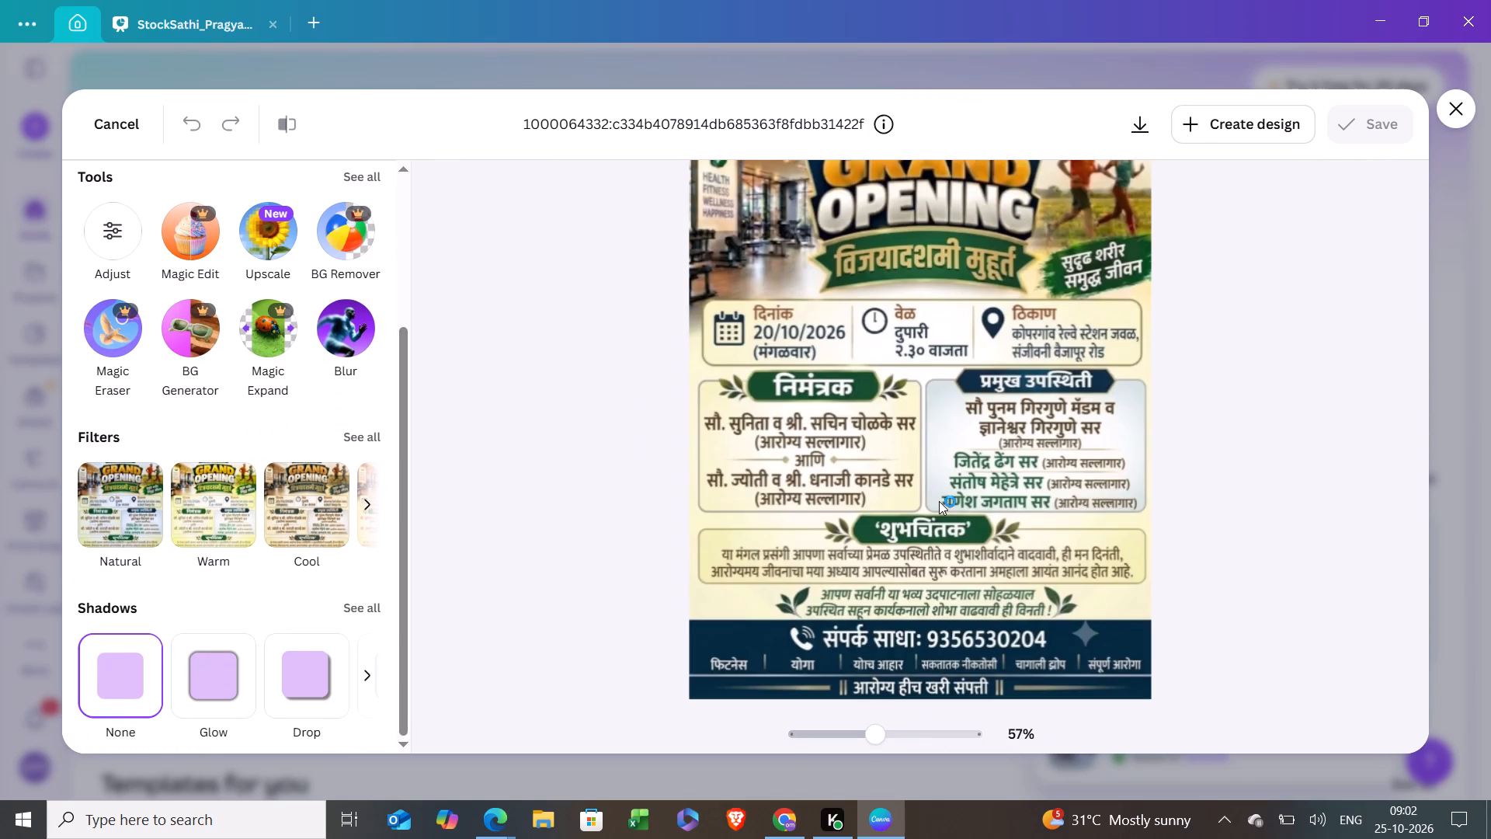
scroll(862, 682, "up", 1, "ctrl")
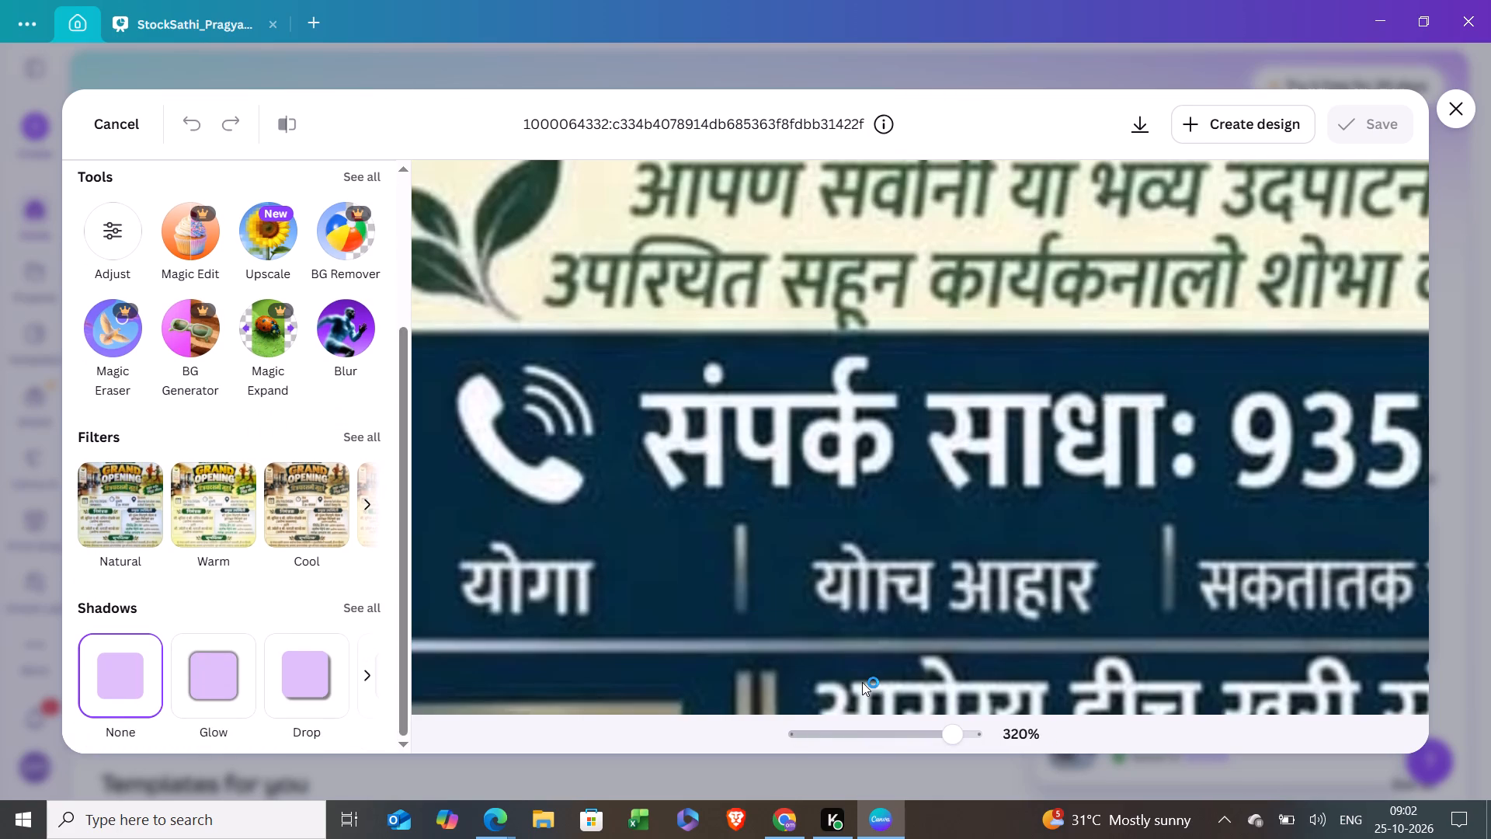
scroll(862, 682, "down", 1, "ctrl")
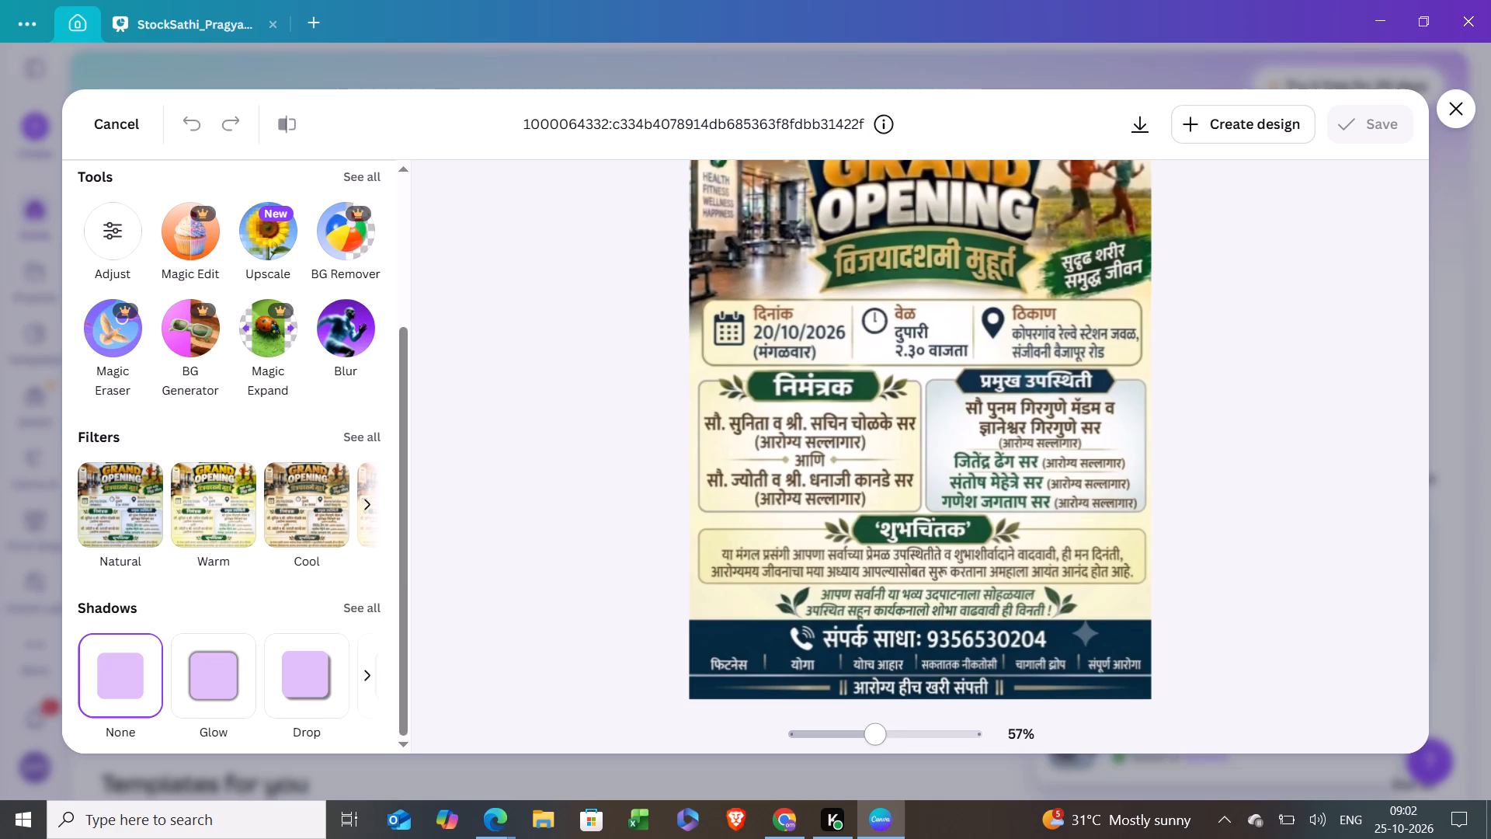
left_click_drag(894, 733, 891, 742)
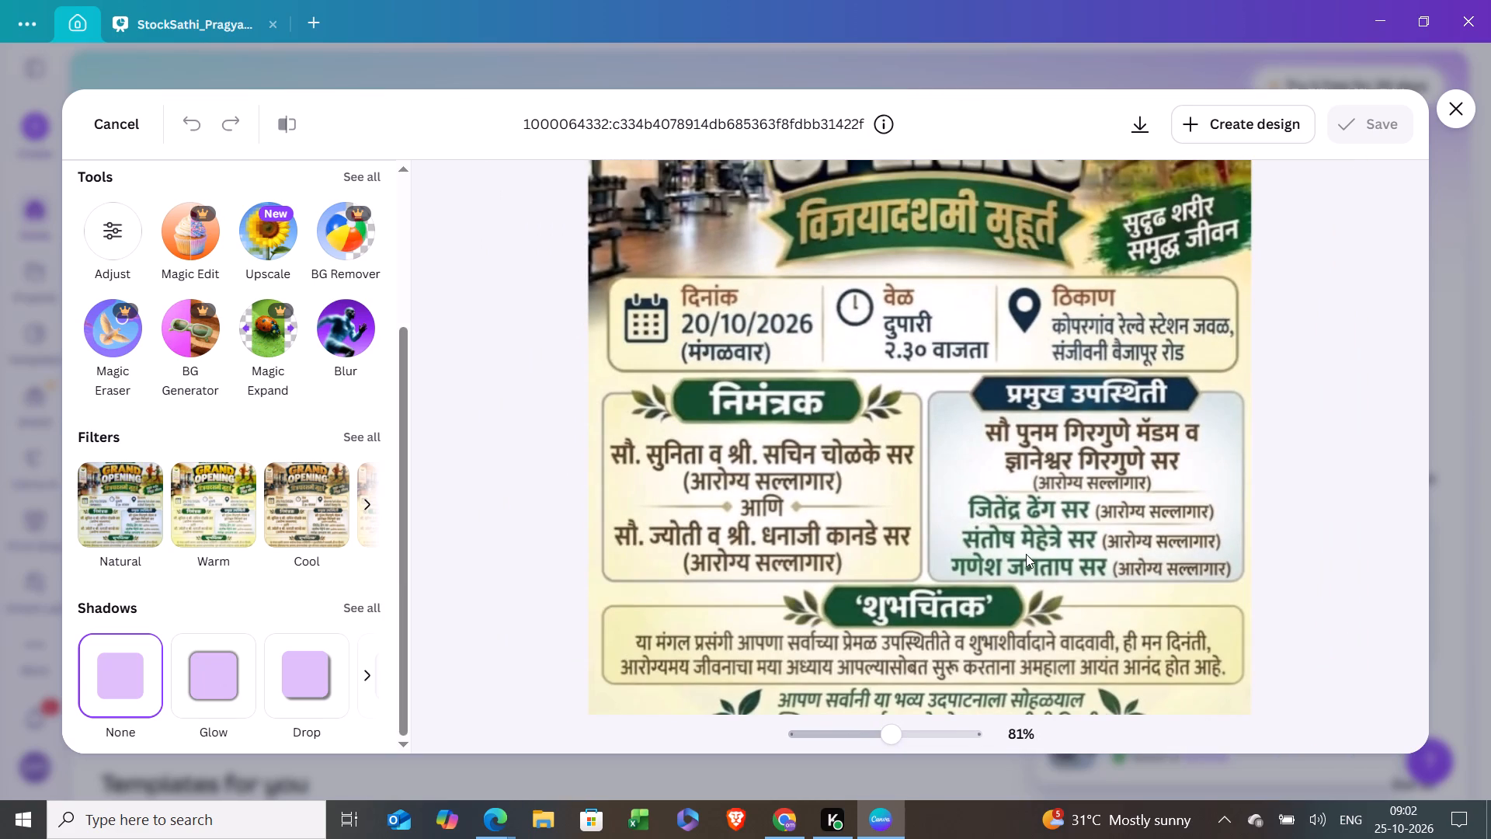
double_click(1049, 513)
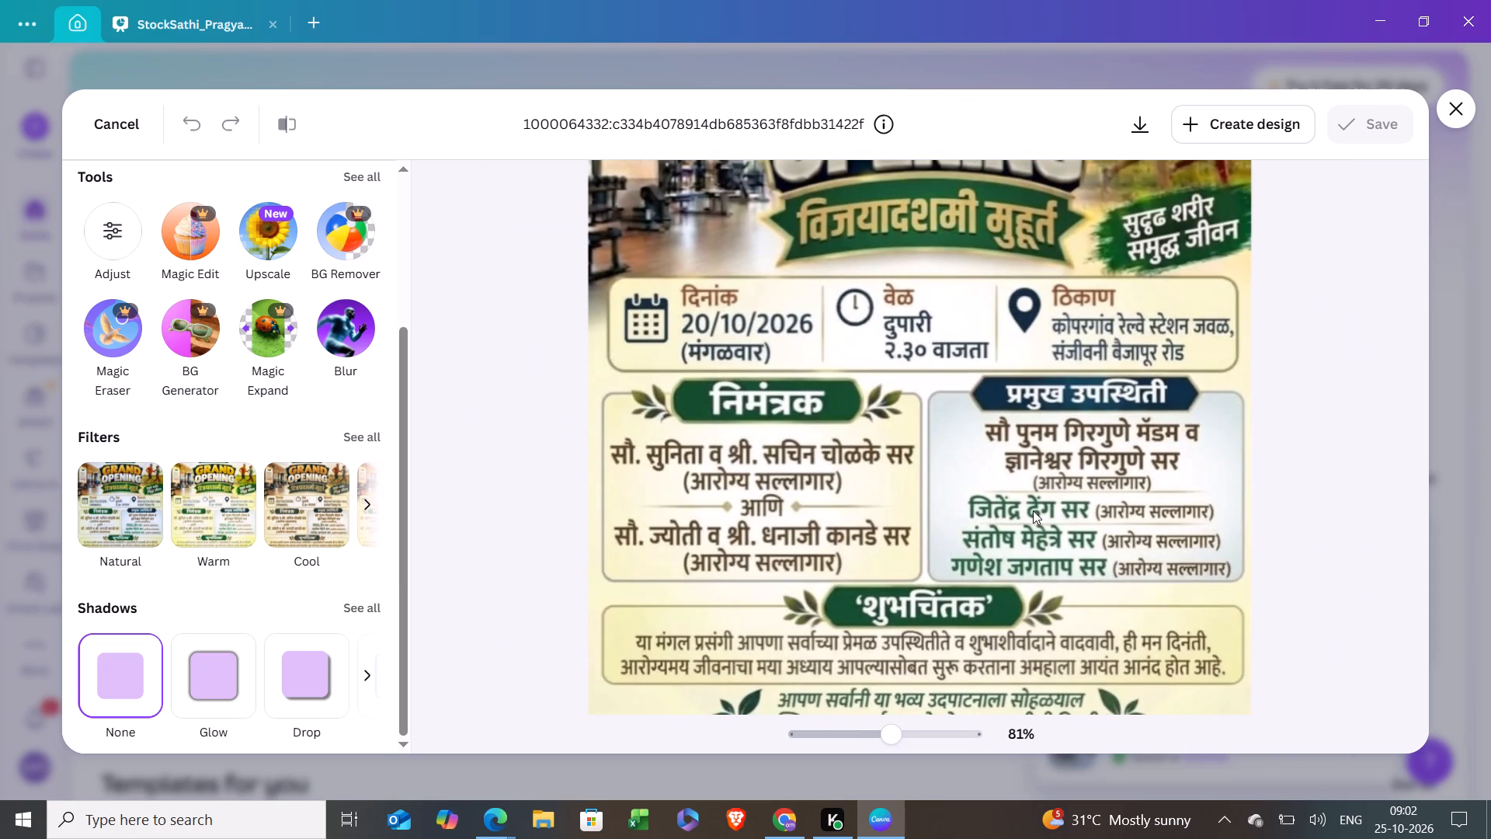
triple_click(1033, 510)
Create a new design from the Grand Opening poster.
left_click(1225, 138)
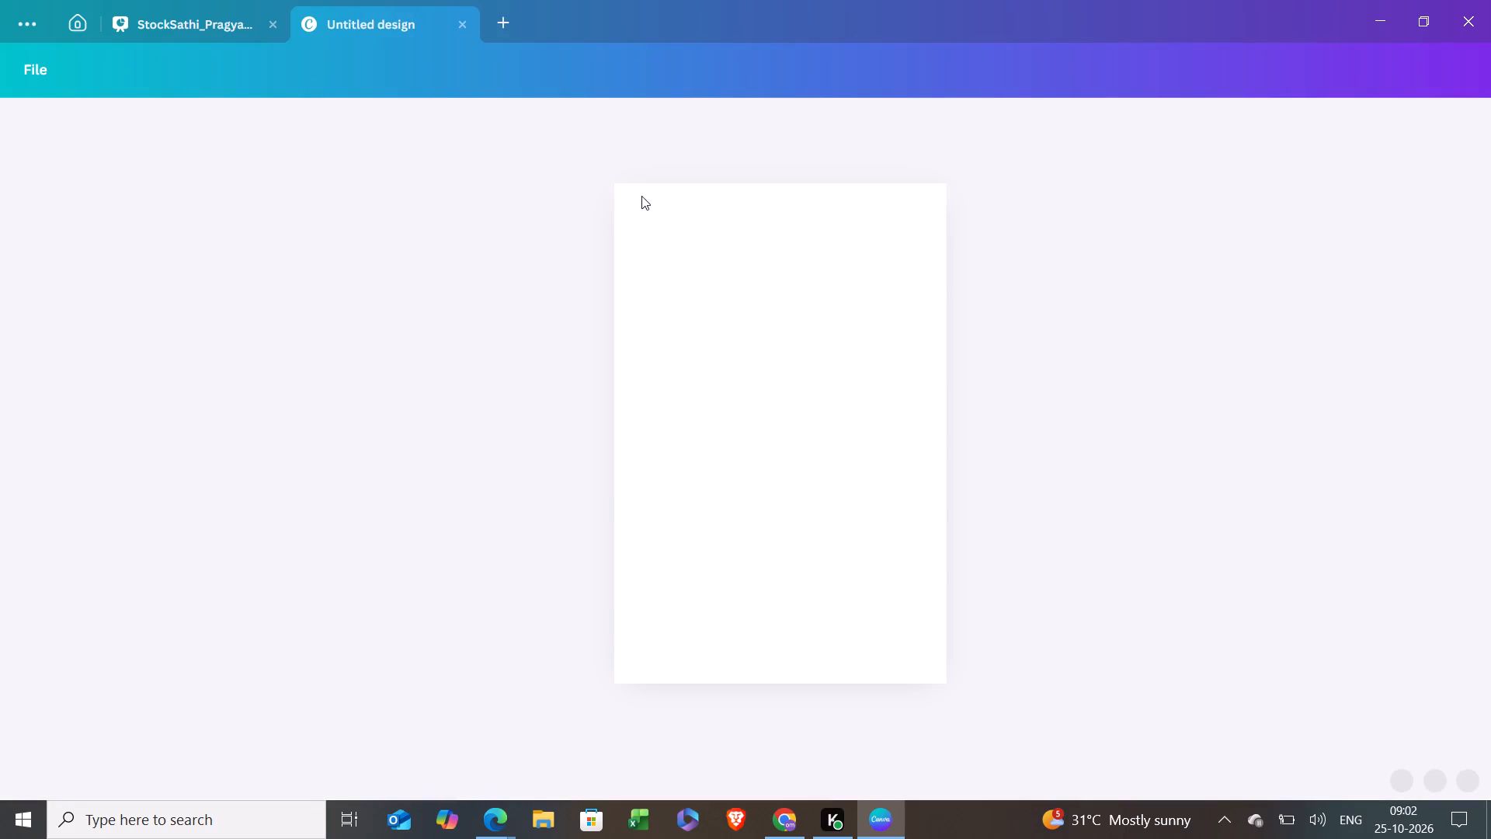
scroll(790, 291, "up", 1, "ctrl")
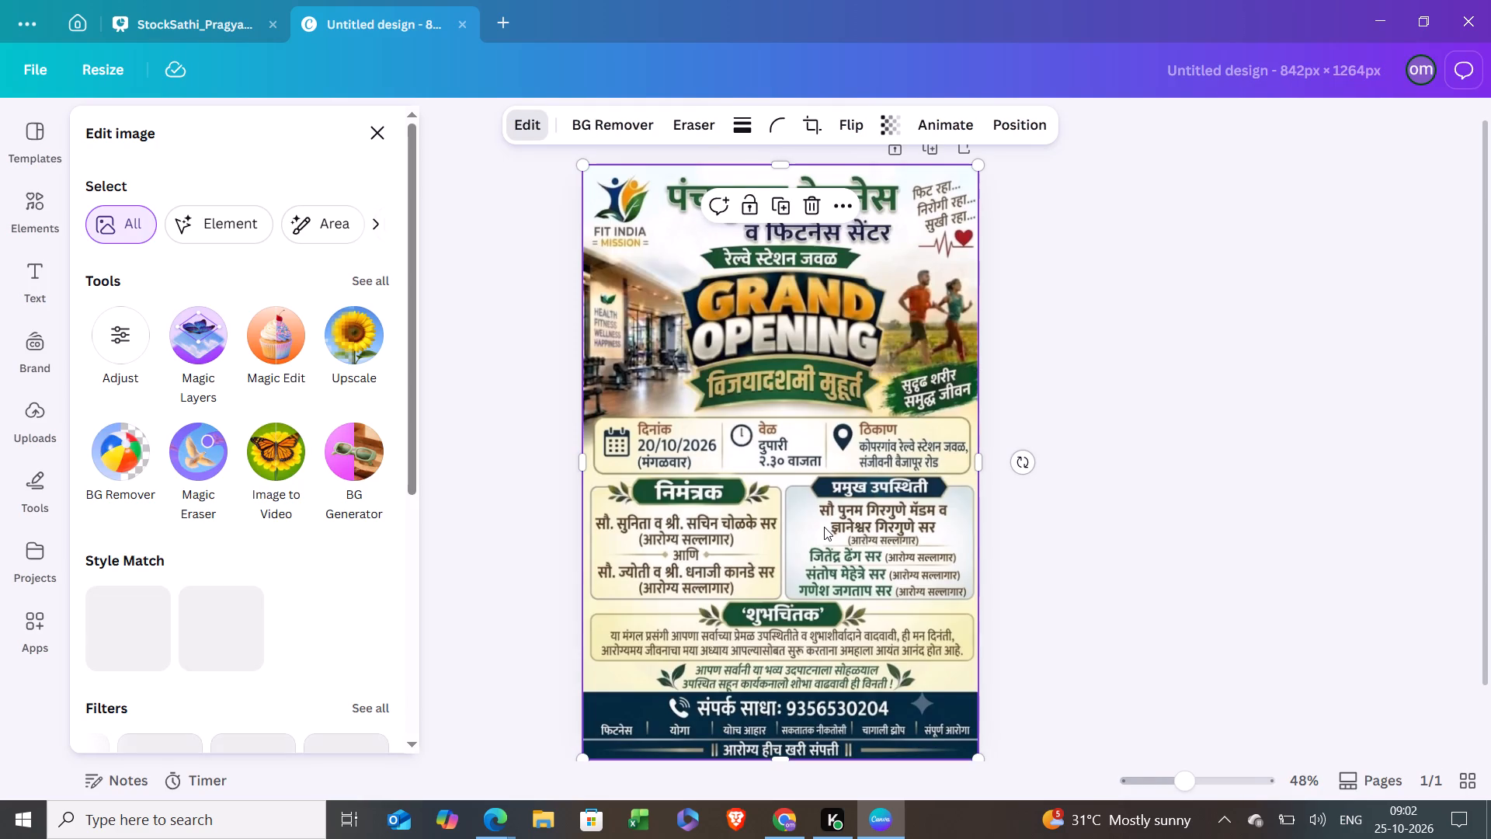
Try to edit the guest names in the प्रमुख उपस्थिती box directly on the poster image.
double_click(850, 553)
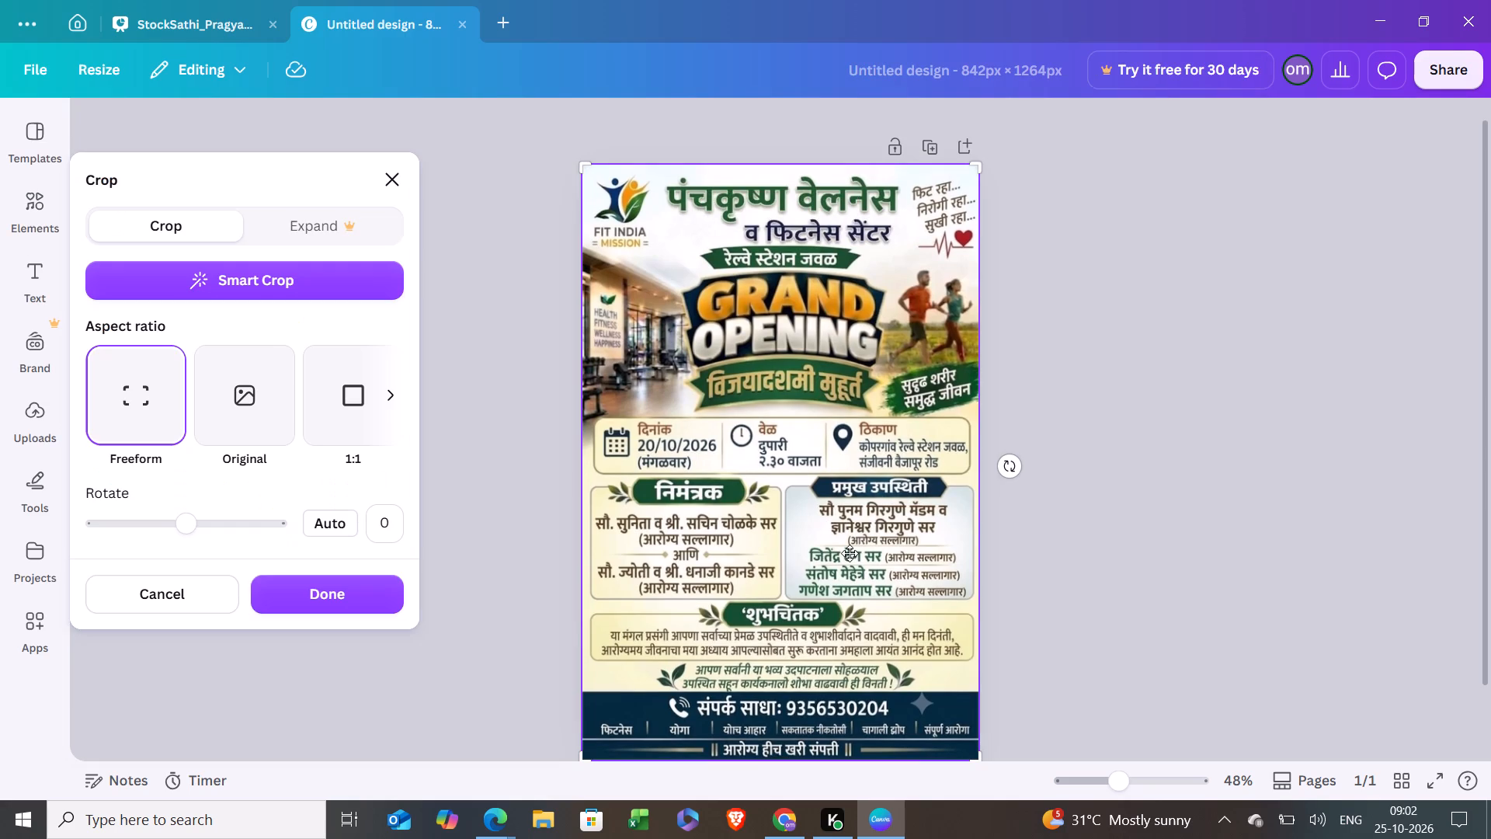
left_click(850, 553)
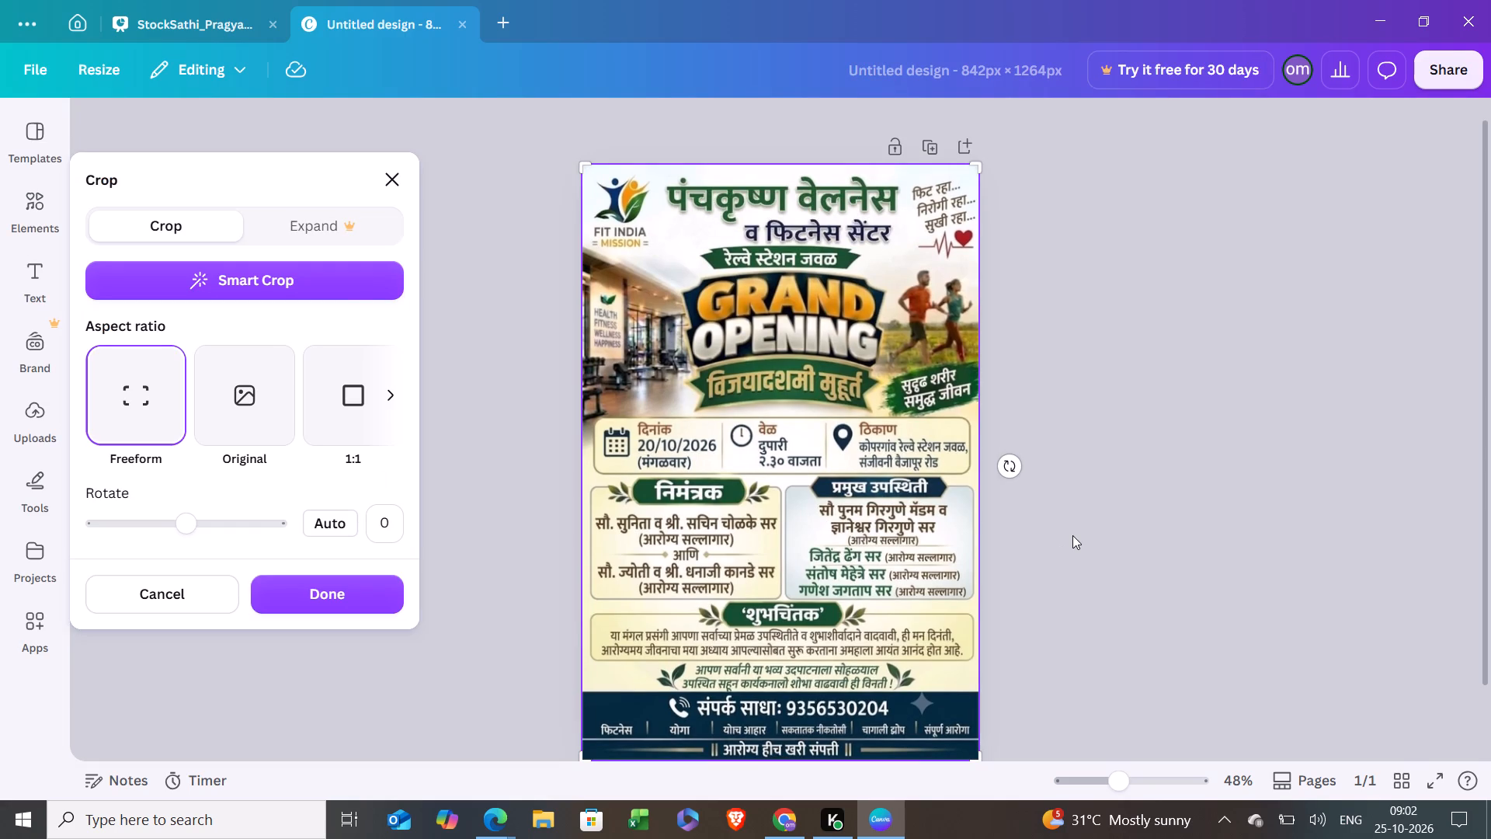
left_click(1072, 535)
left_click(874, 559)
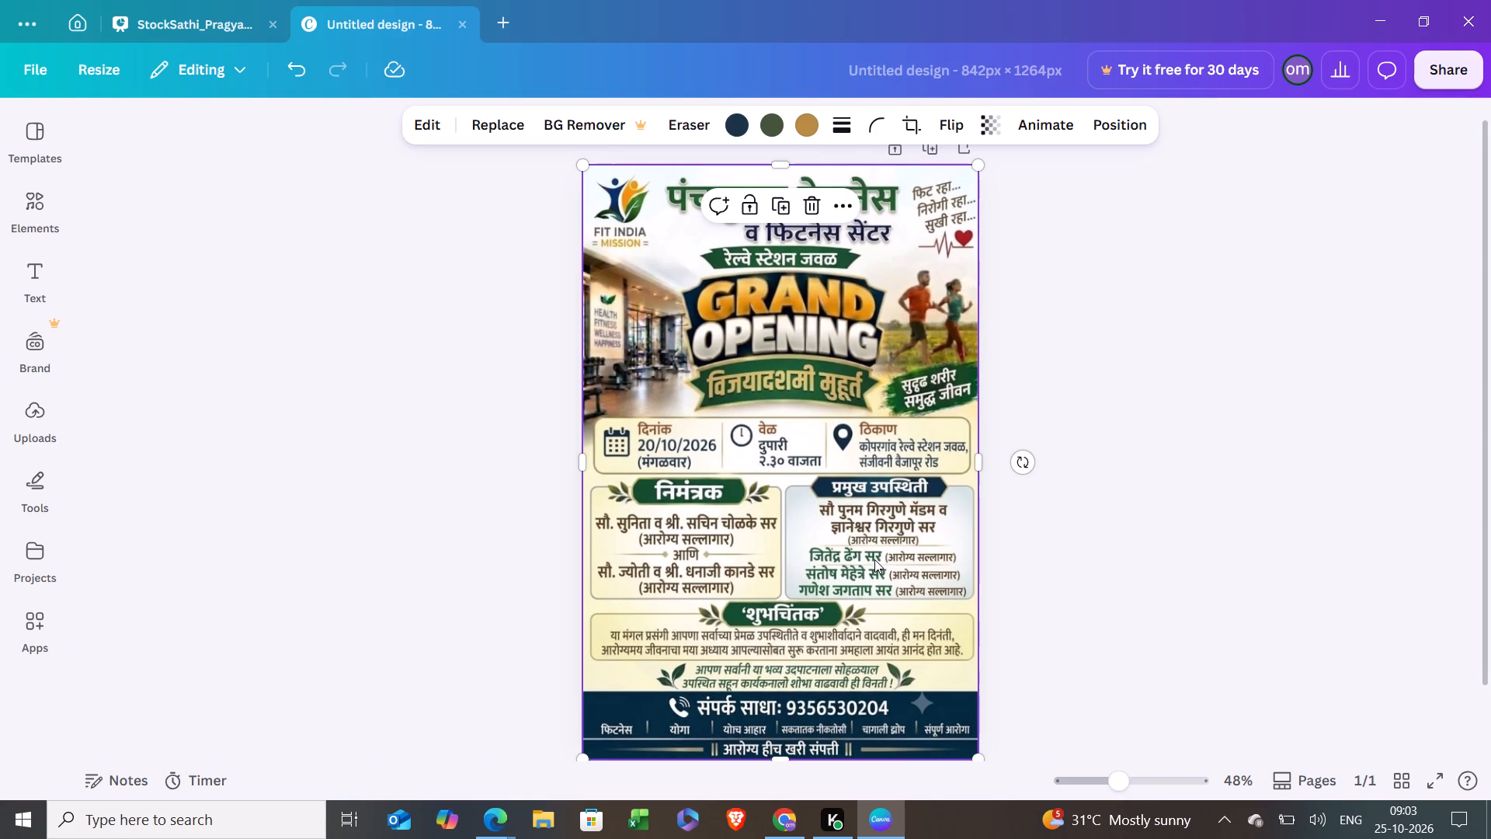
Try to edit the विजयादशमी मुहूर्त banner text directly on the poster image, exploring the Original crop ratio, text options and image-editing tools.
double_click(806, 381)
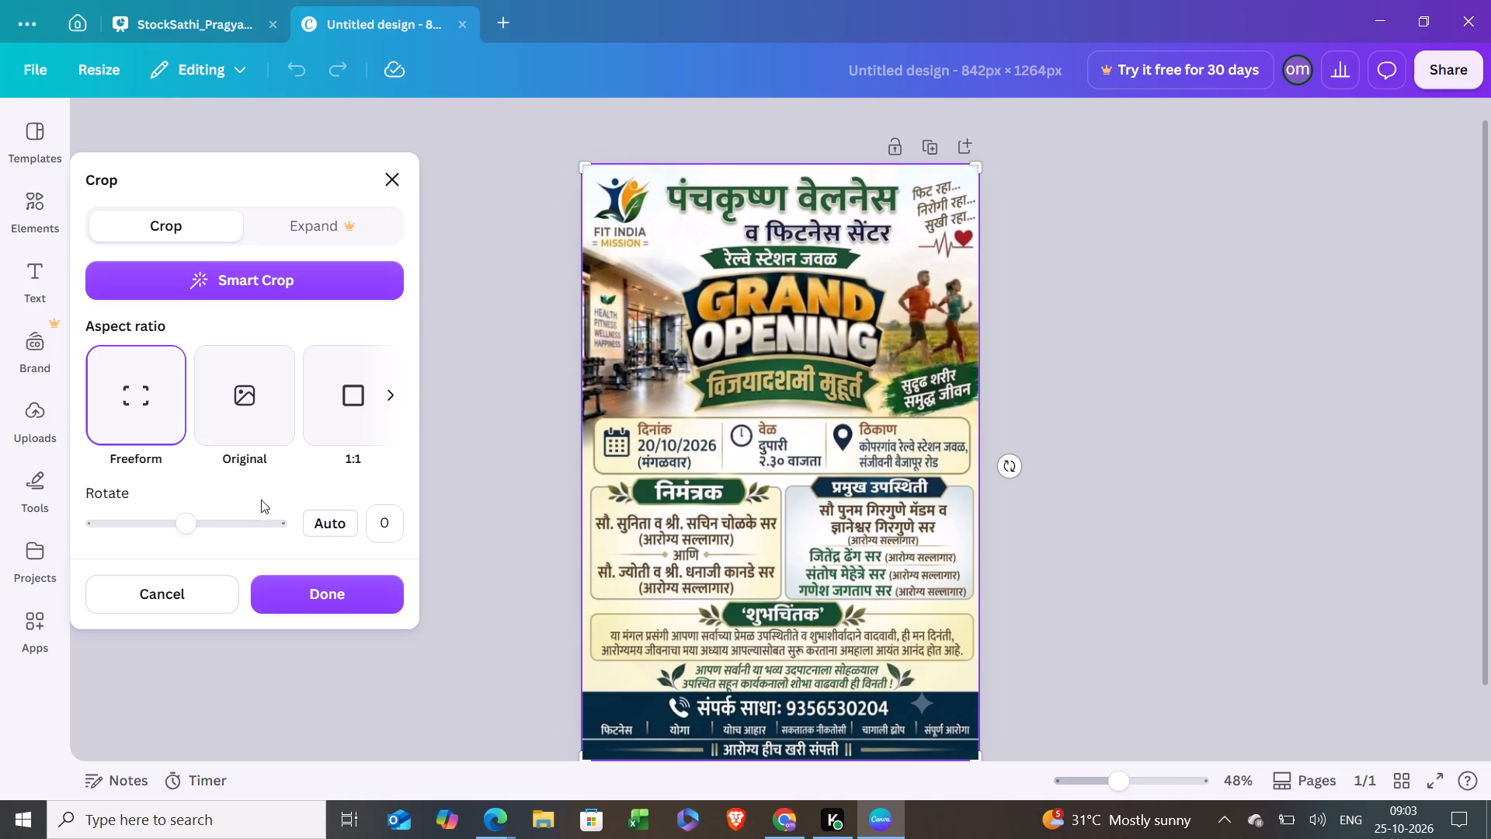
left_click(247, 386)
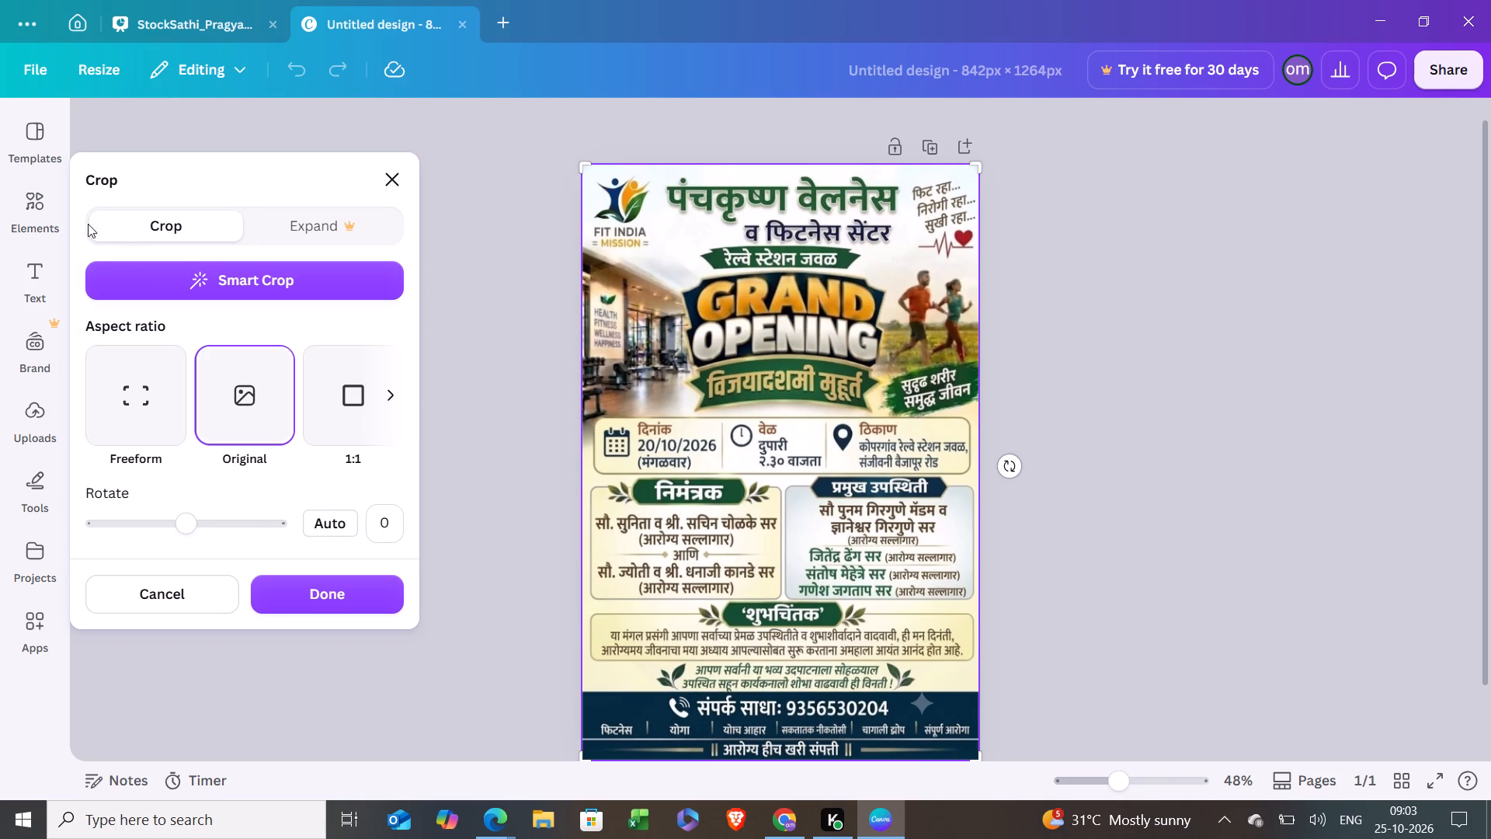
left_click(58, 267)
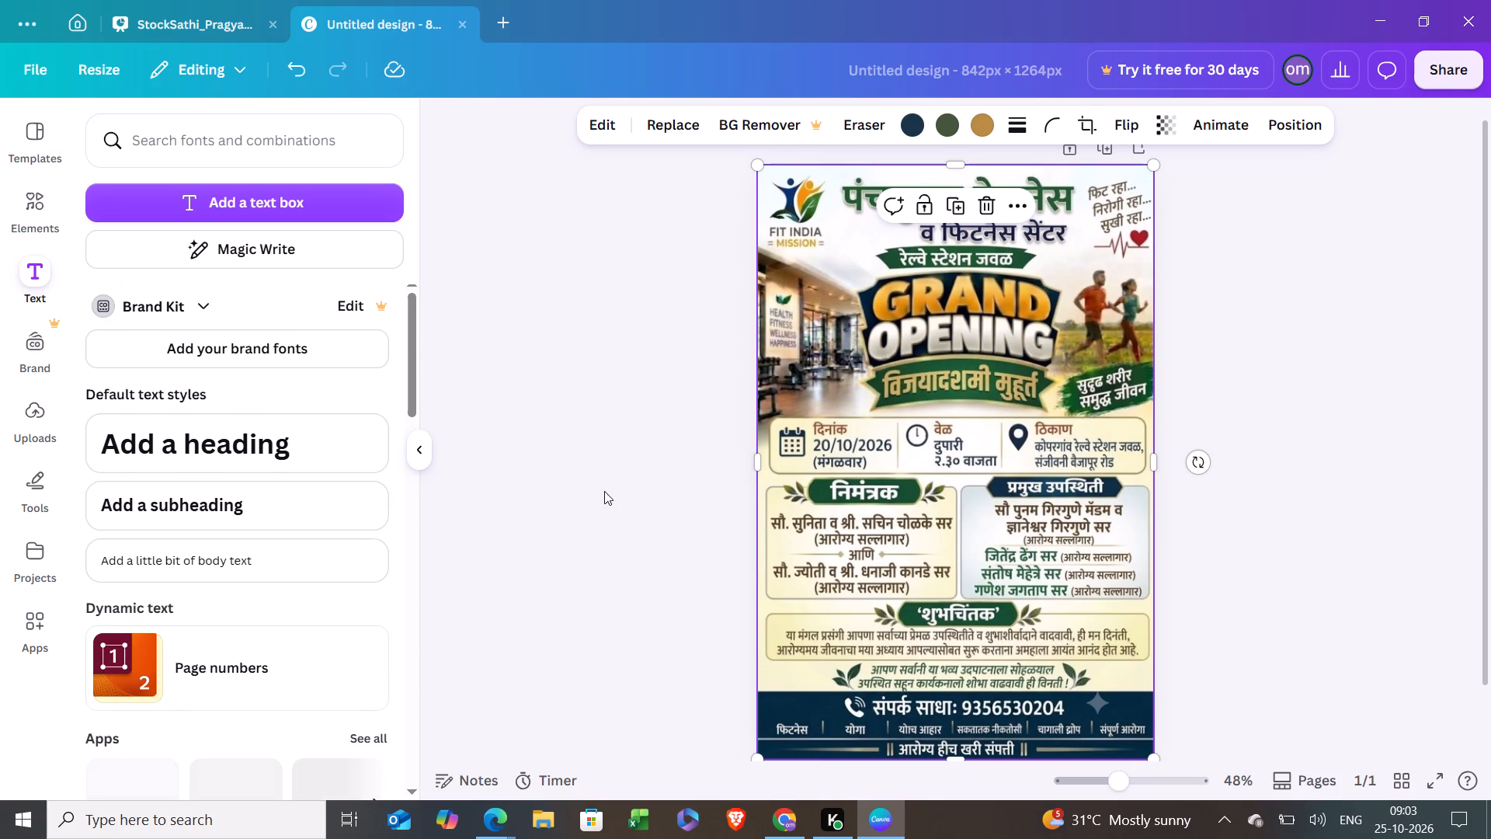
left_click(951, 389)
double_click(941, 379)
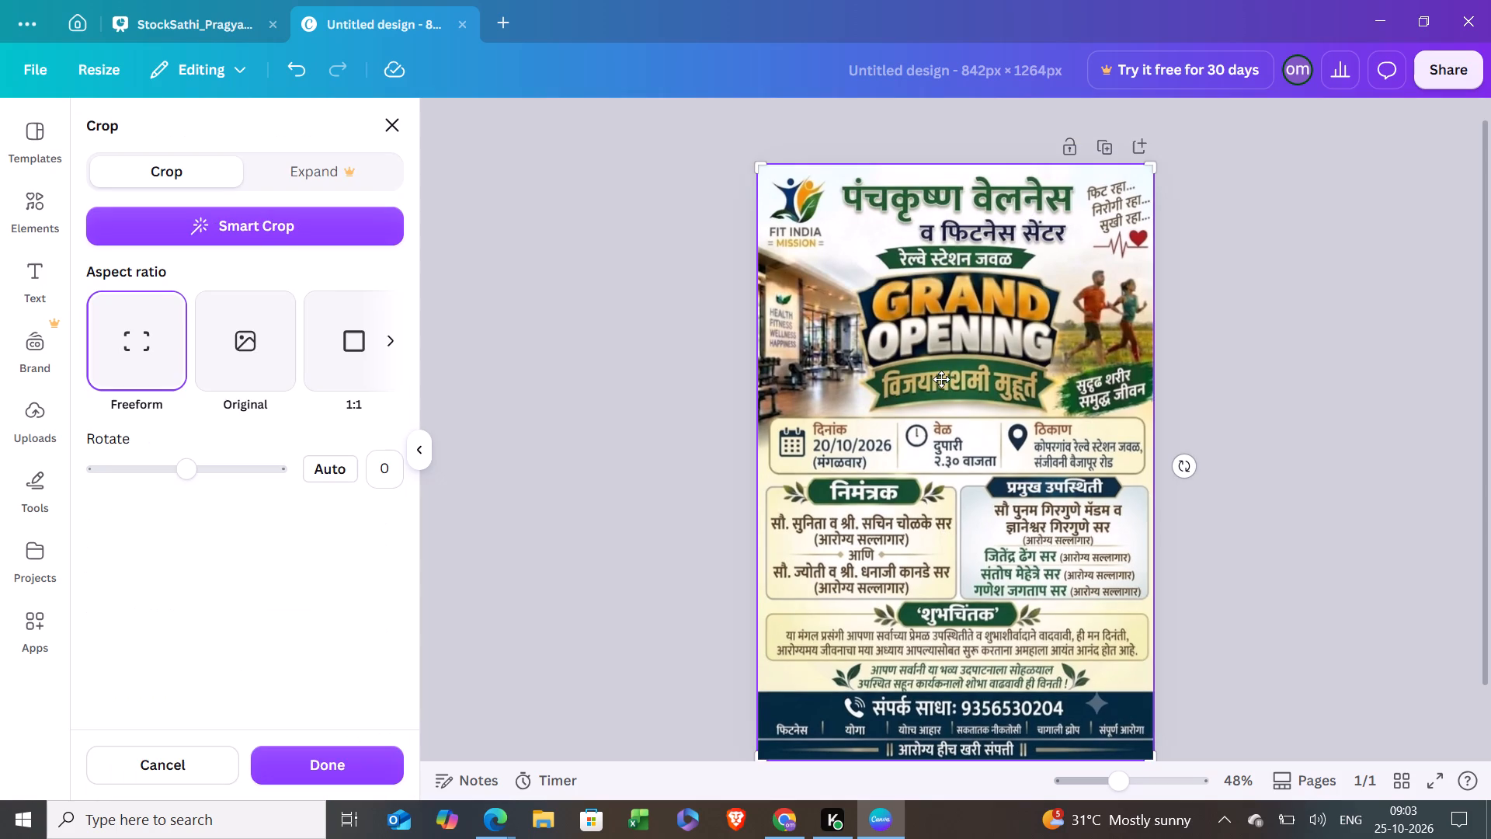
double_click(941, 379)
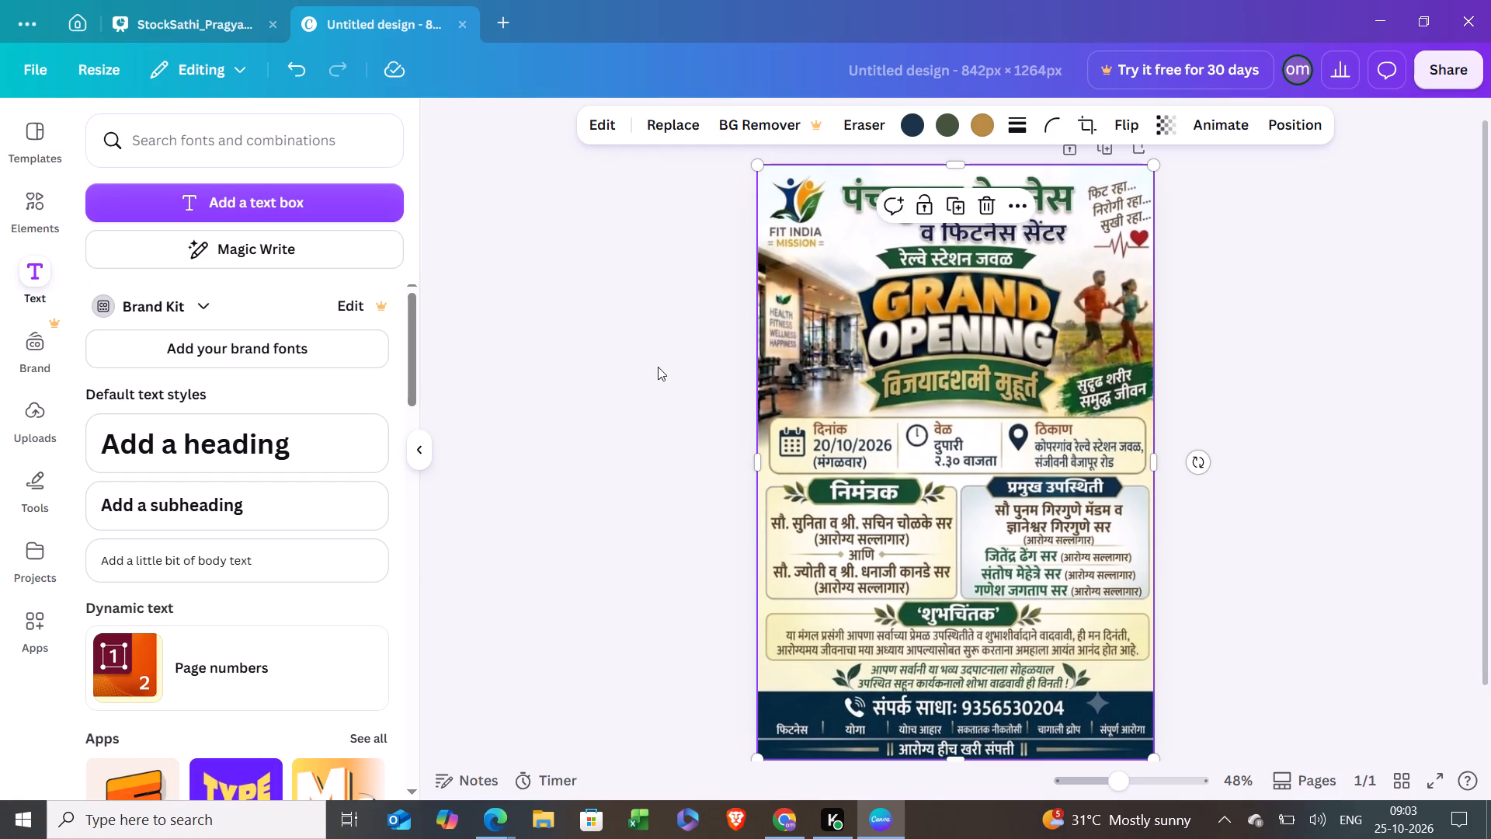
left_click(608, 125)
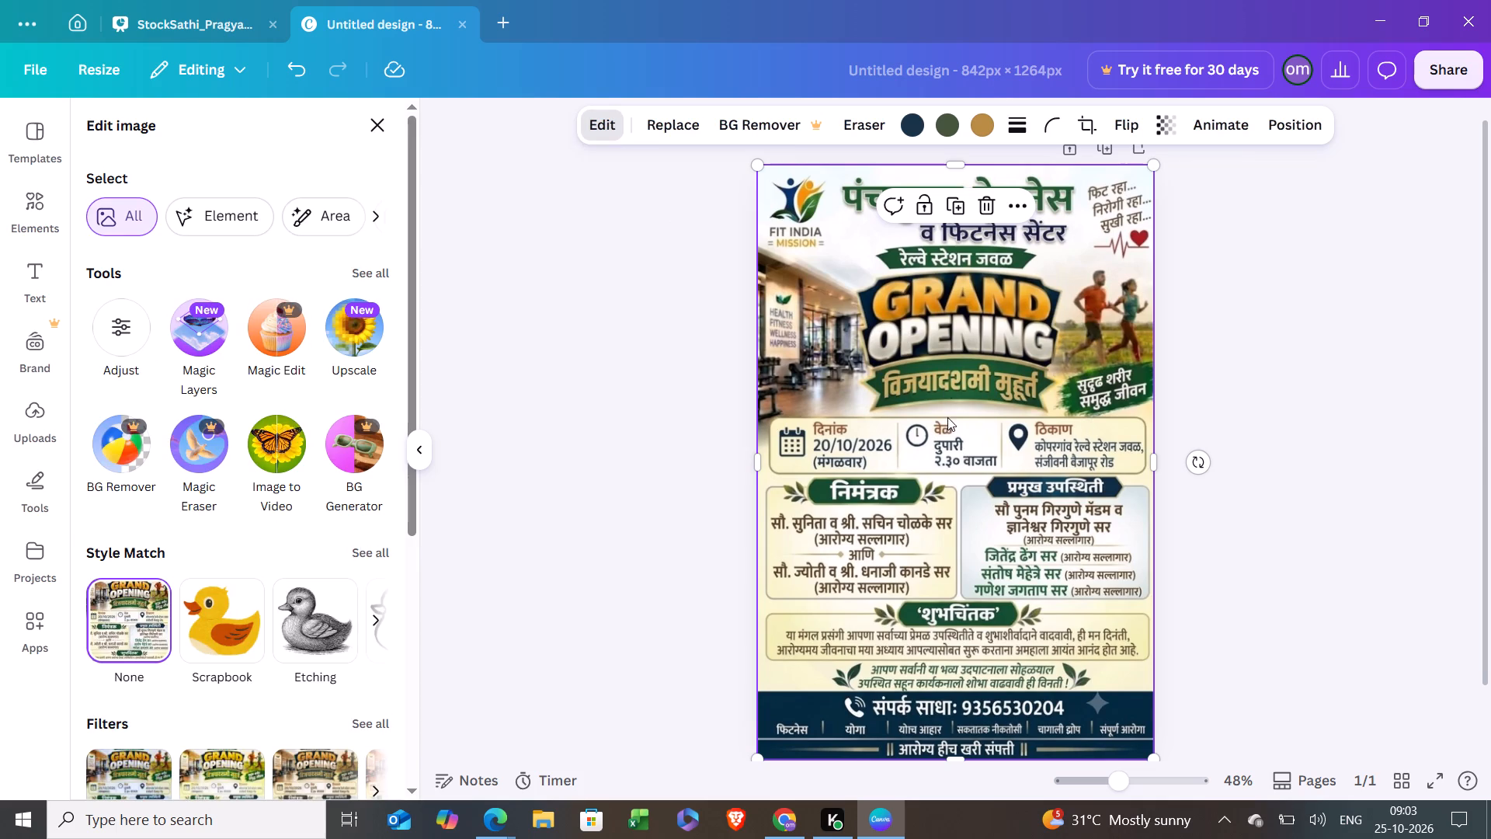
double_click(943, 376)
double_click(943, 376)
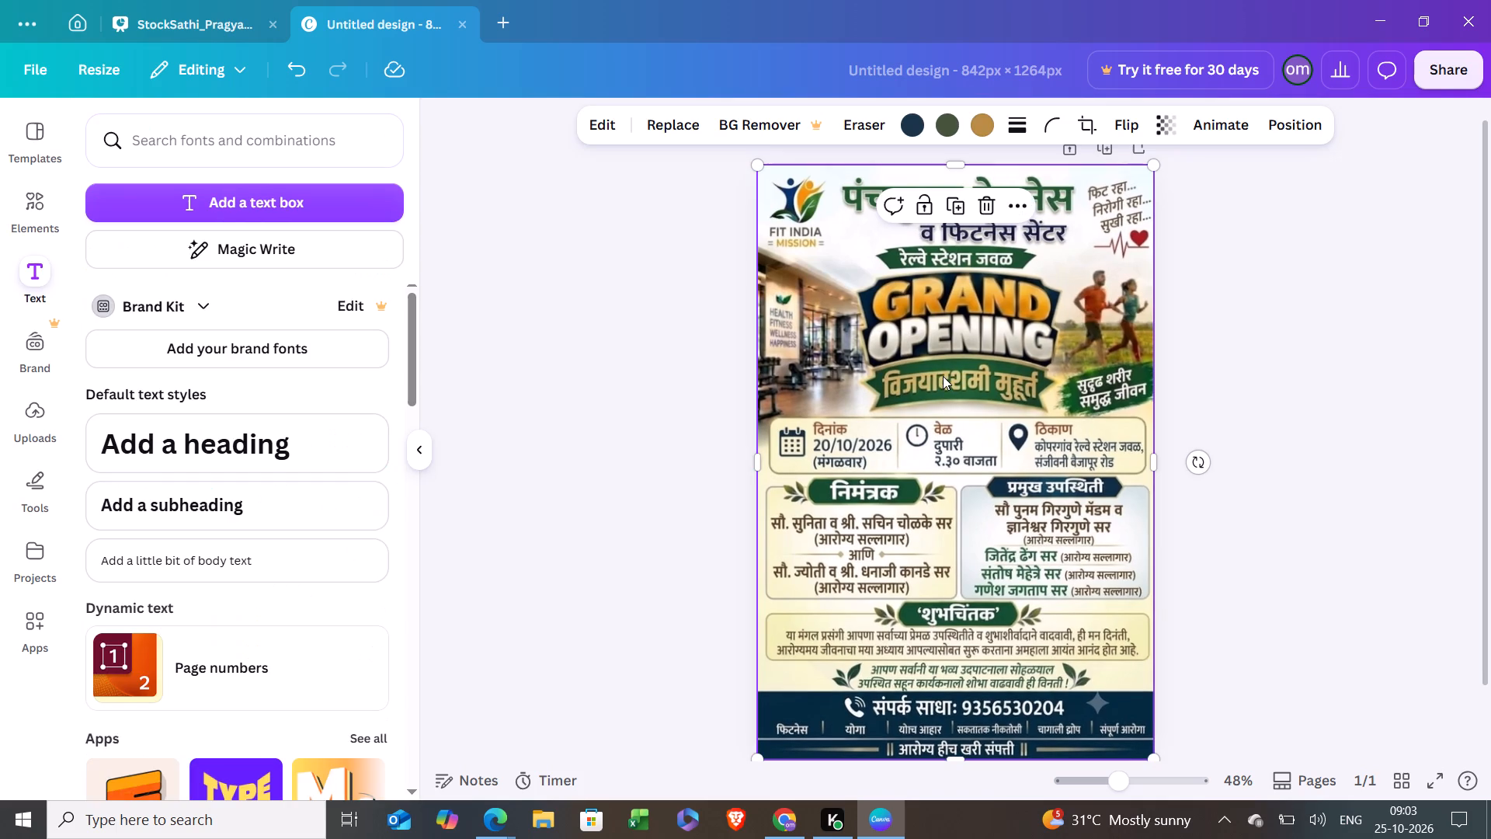
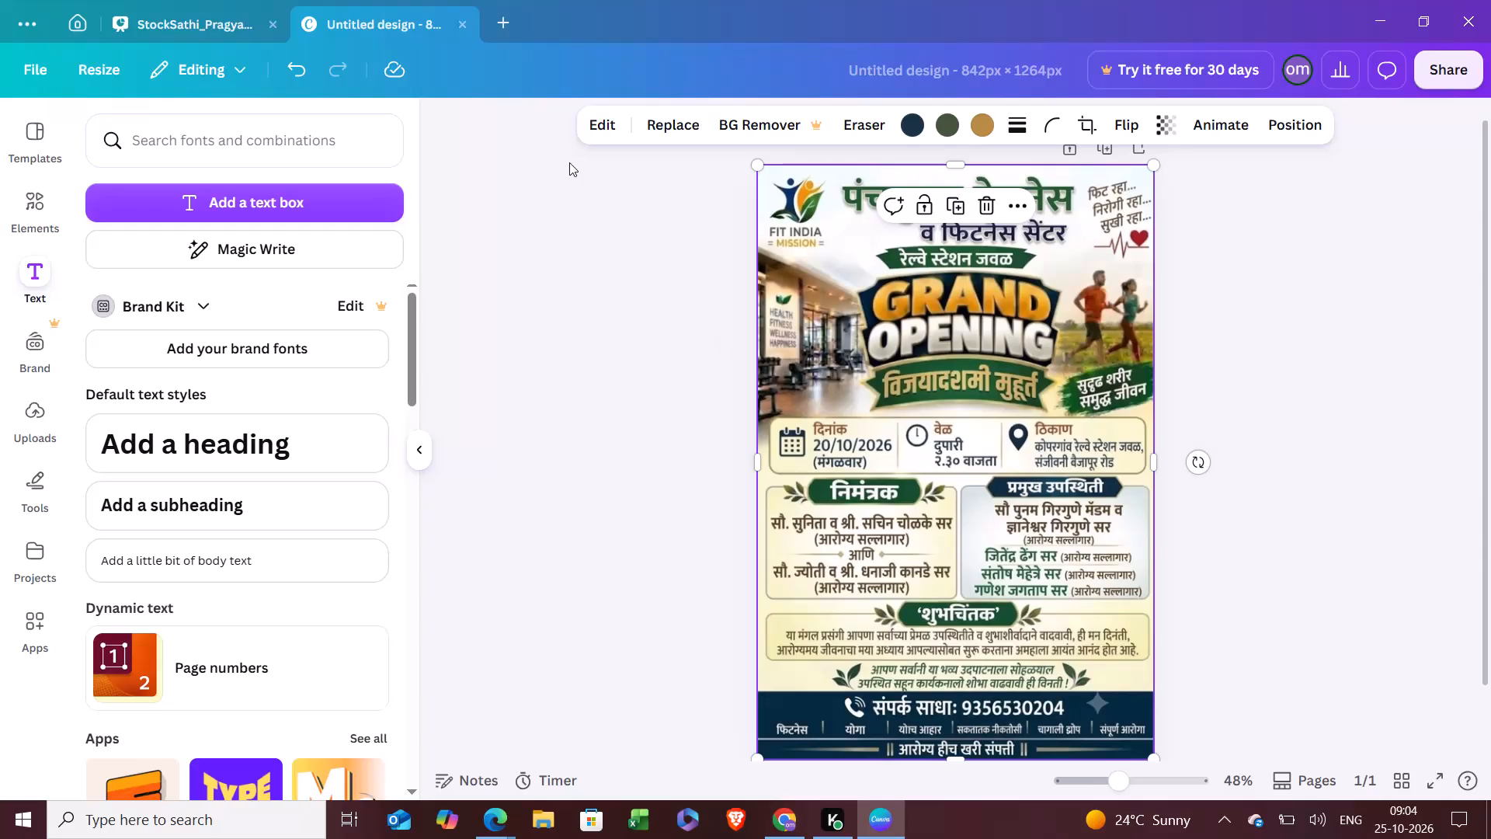
Close the Grand Opening poster design and the StockSathi presentation, and return to the home page.
left_click(461, 25)
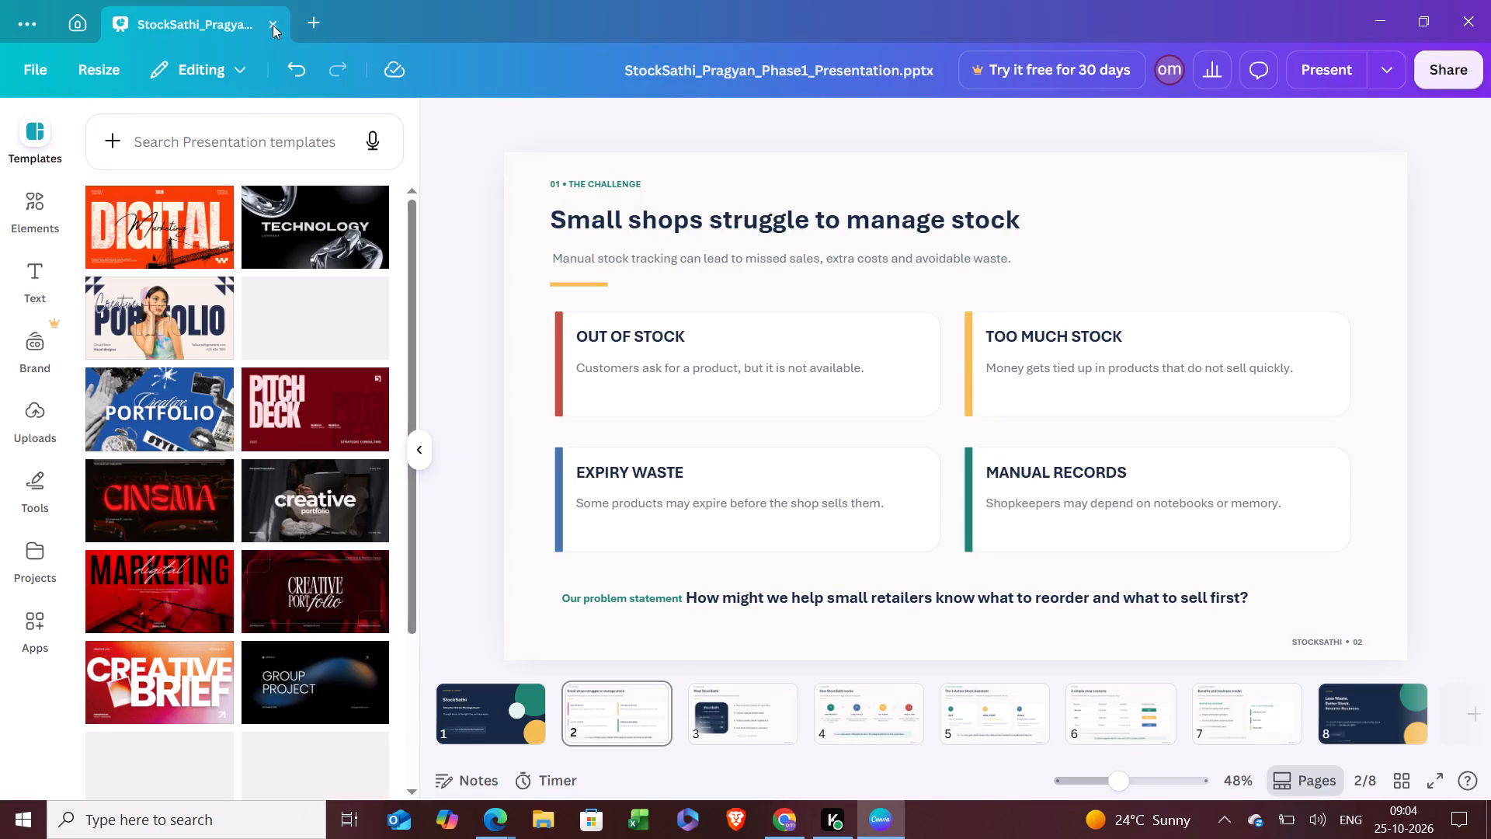
left_click(270, 23)
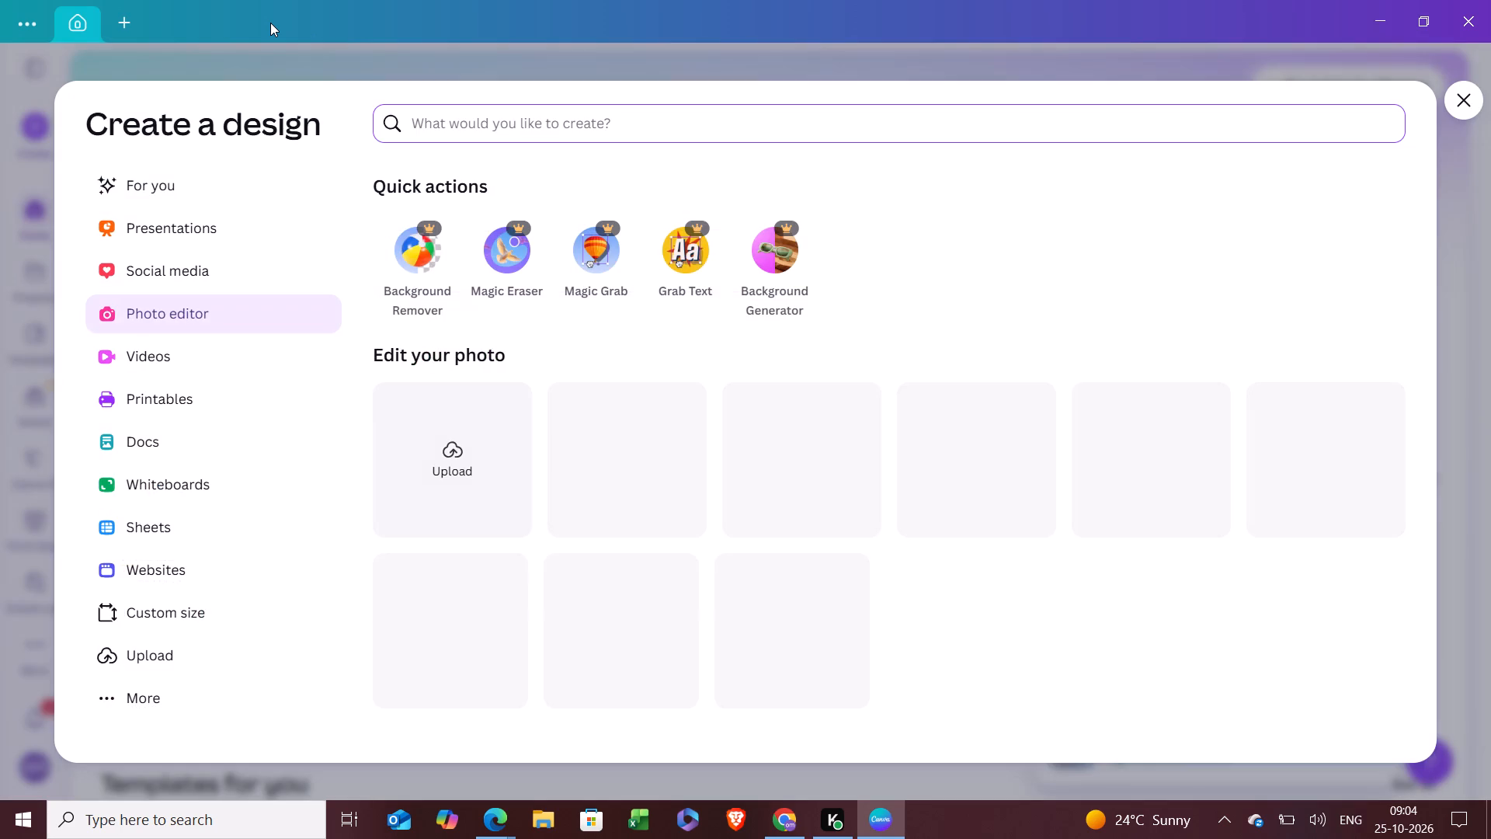
left_click(1478, 96)
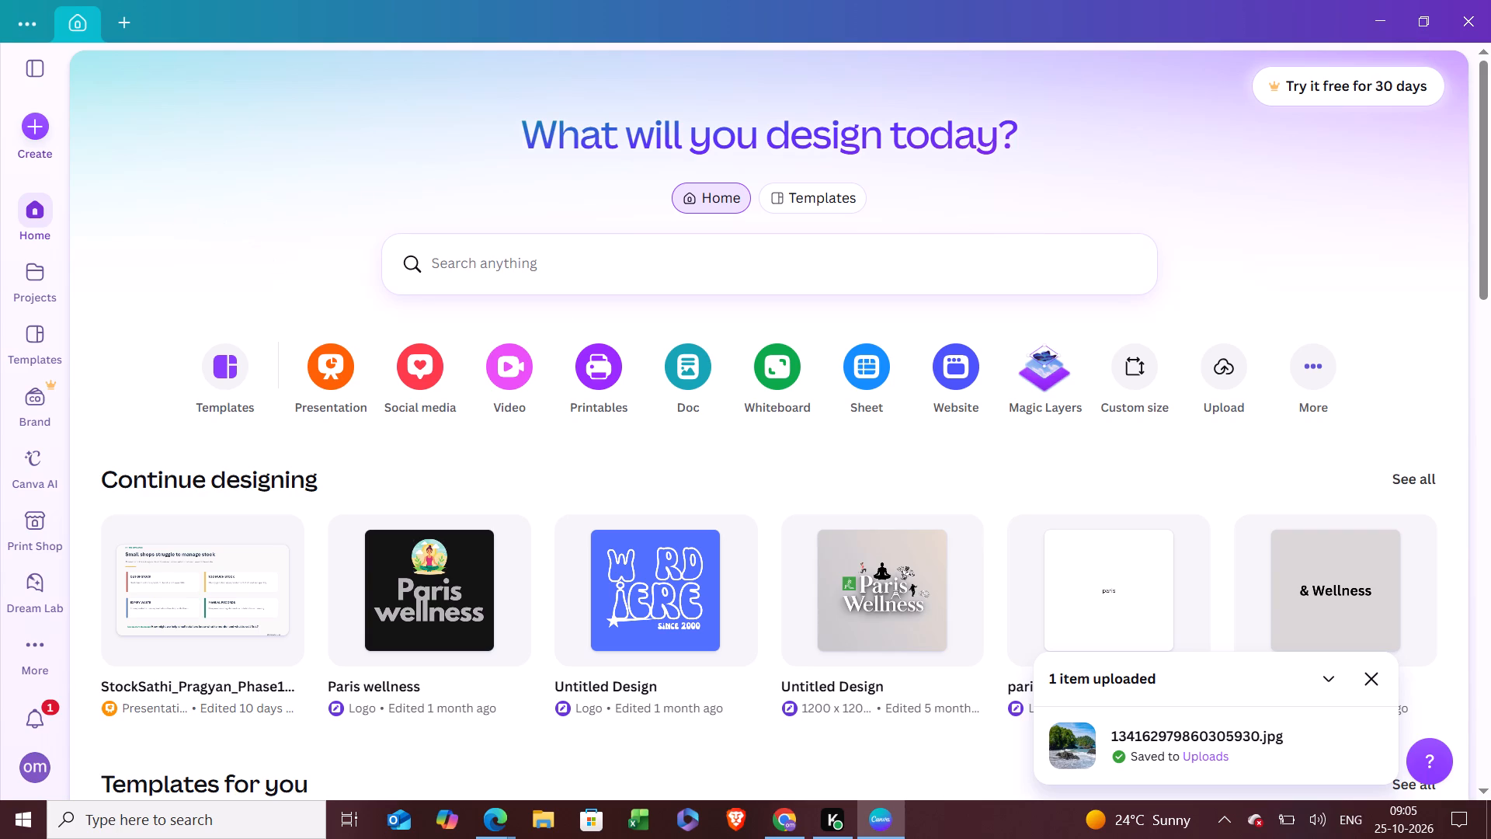
Search the home page for "video" and look through the template results.
left_click(572, 263)
type("video")
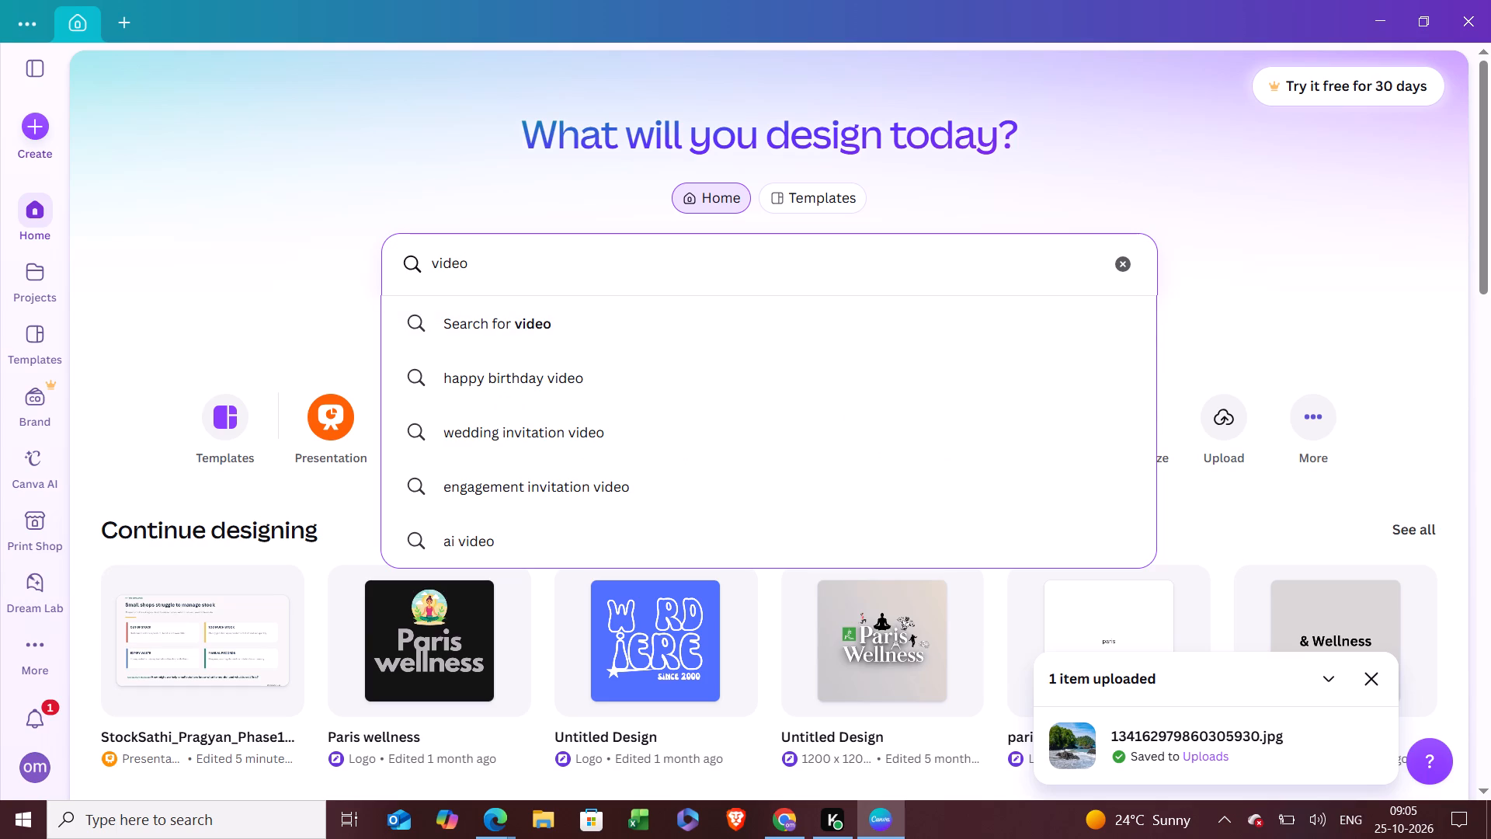
key("Return")
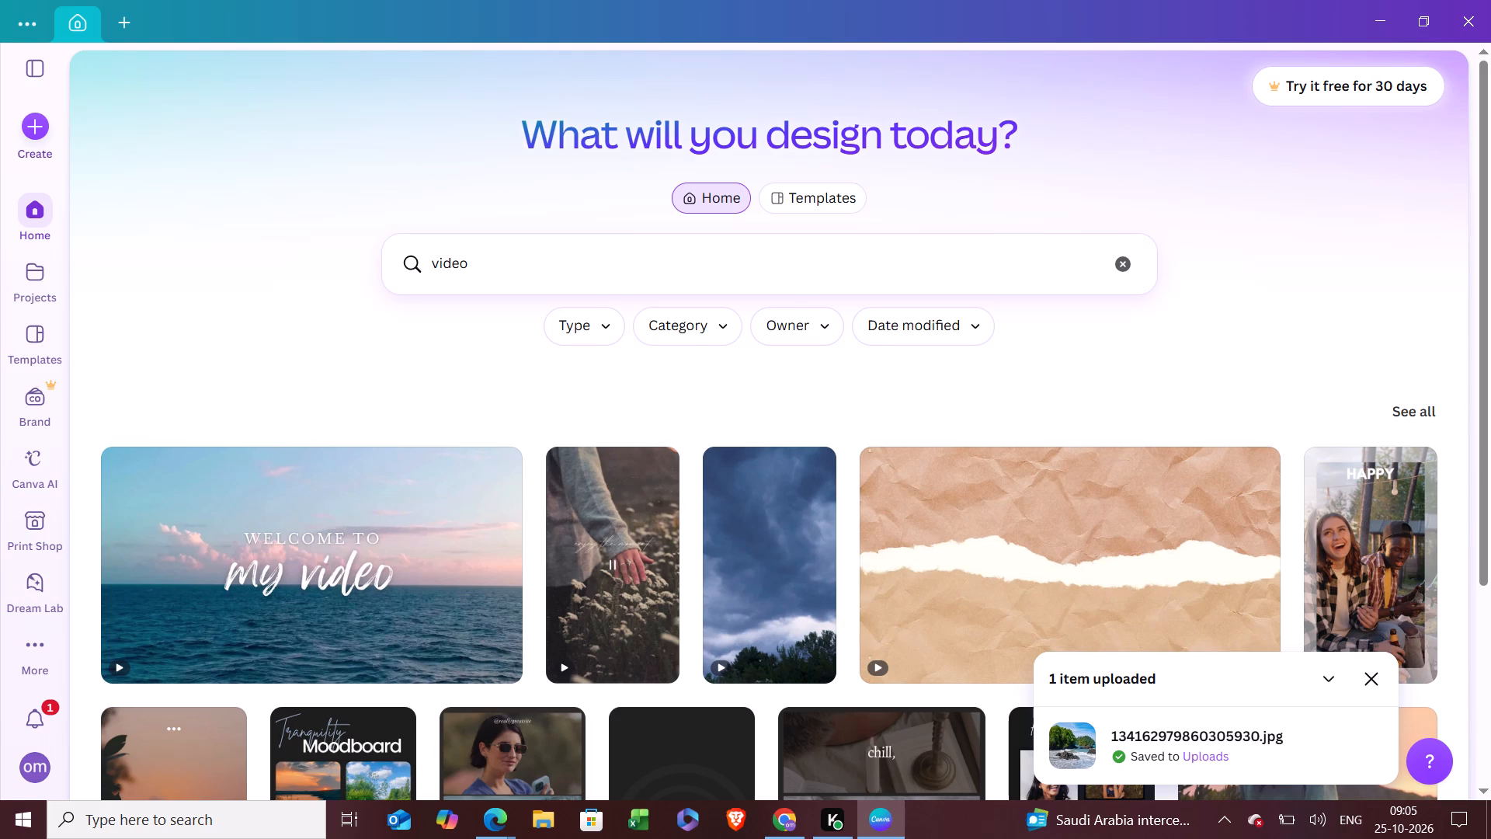
scroll(413, 402, "down", 1)
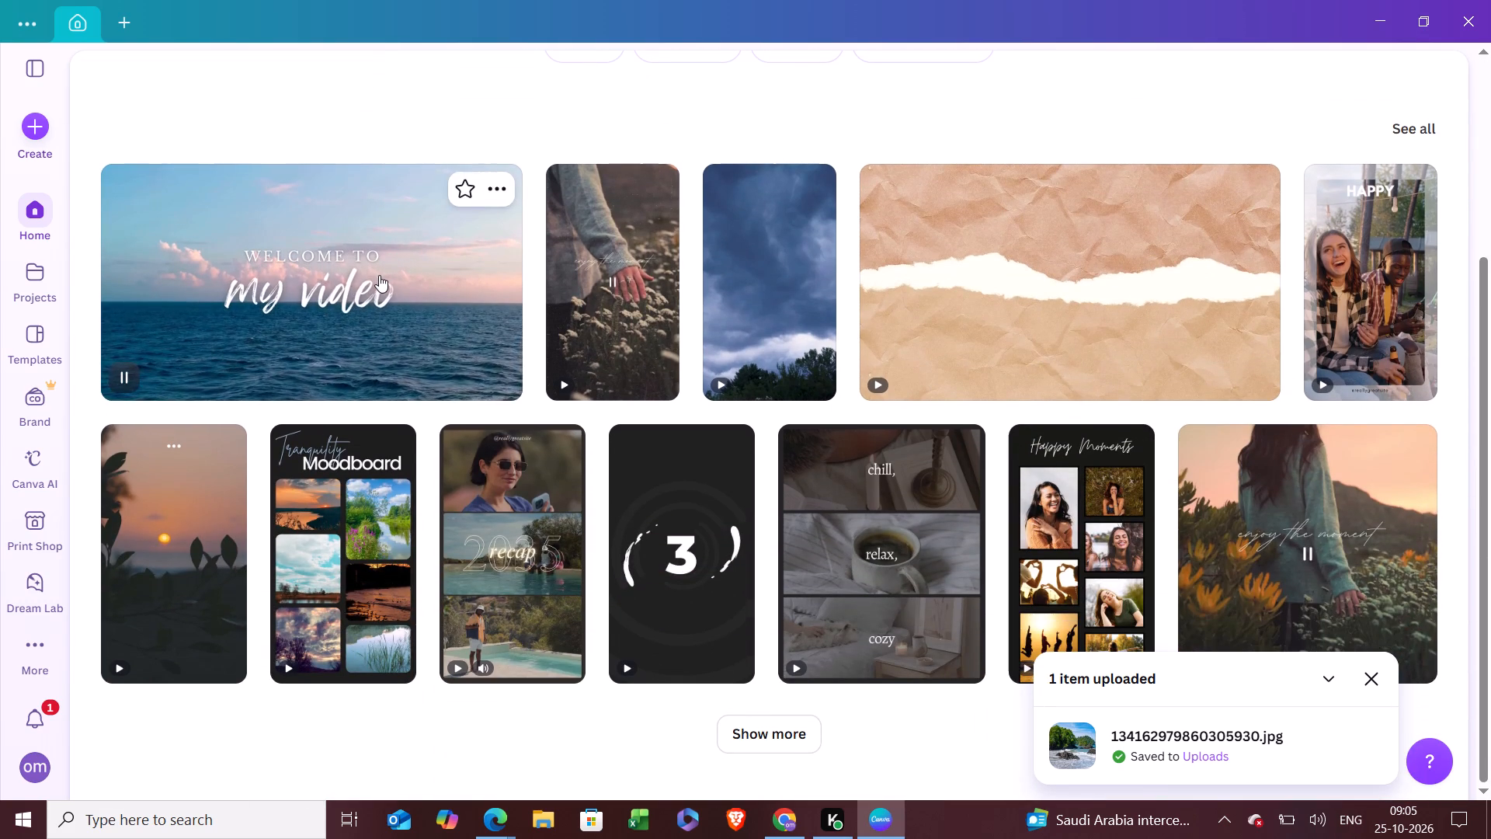
scroll(381, 275, "up", 2)
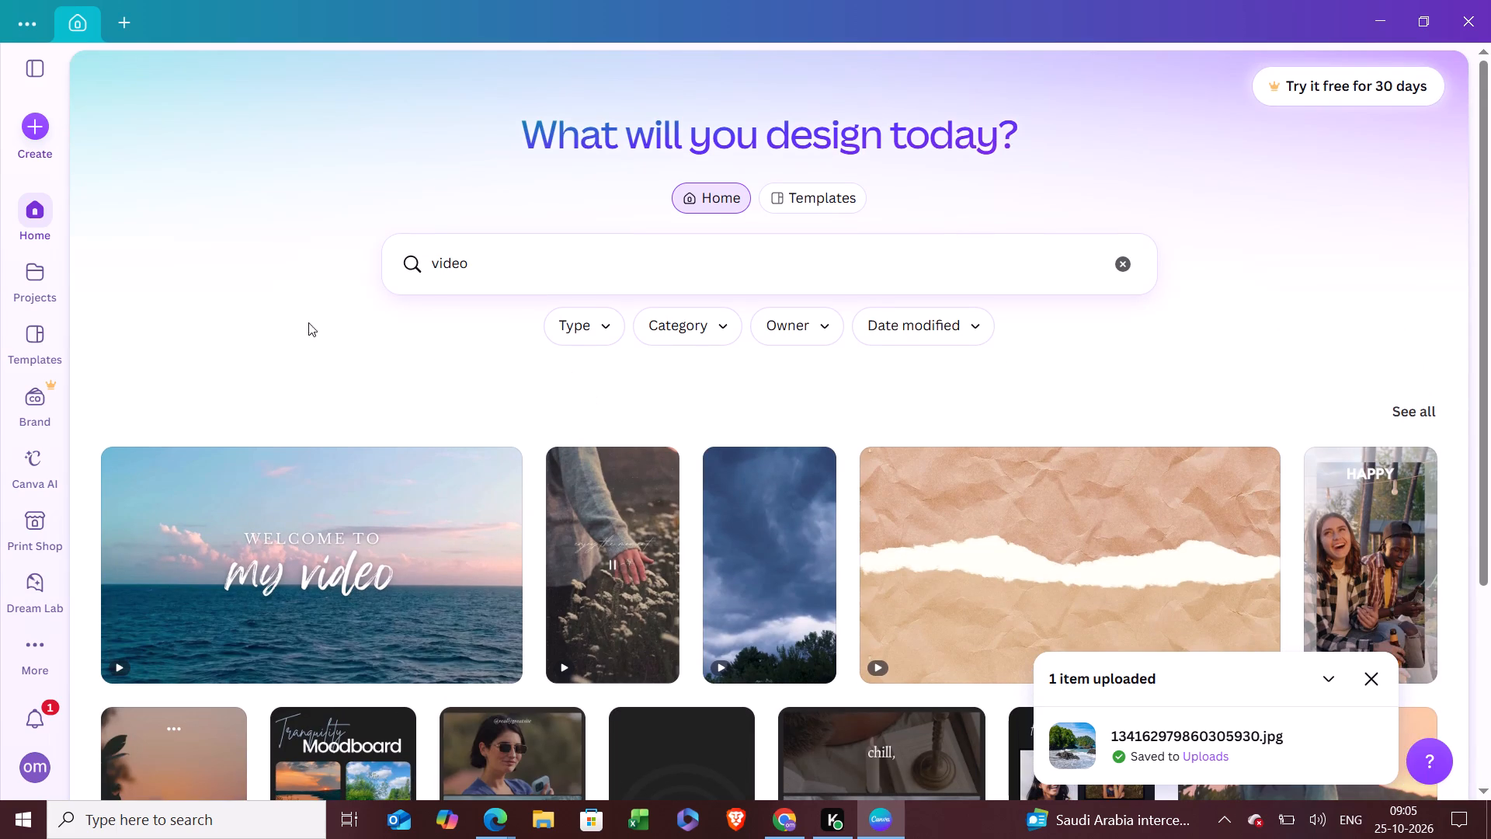
Search the available design types for "video" and leave the design chooser.
left_click(48, 122)
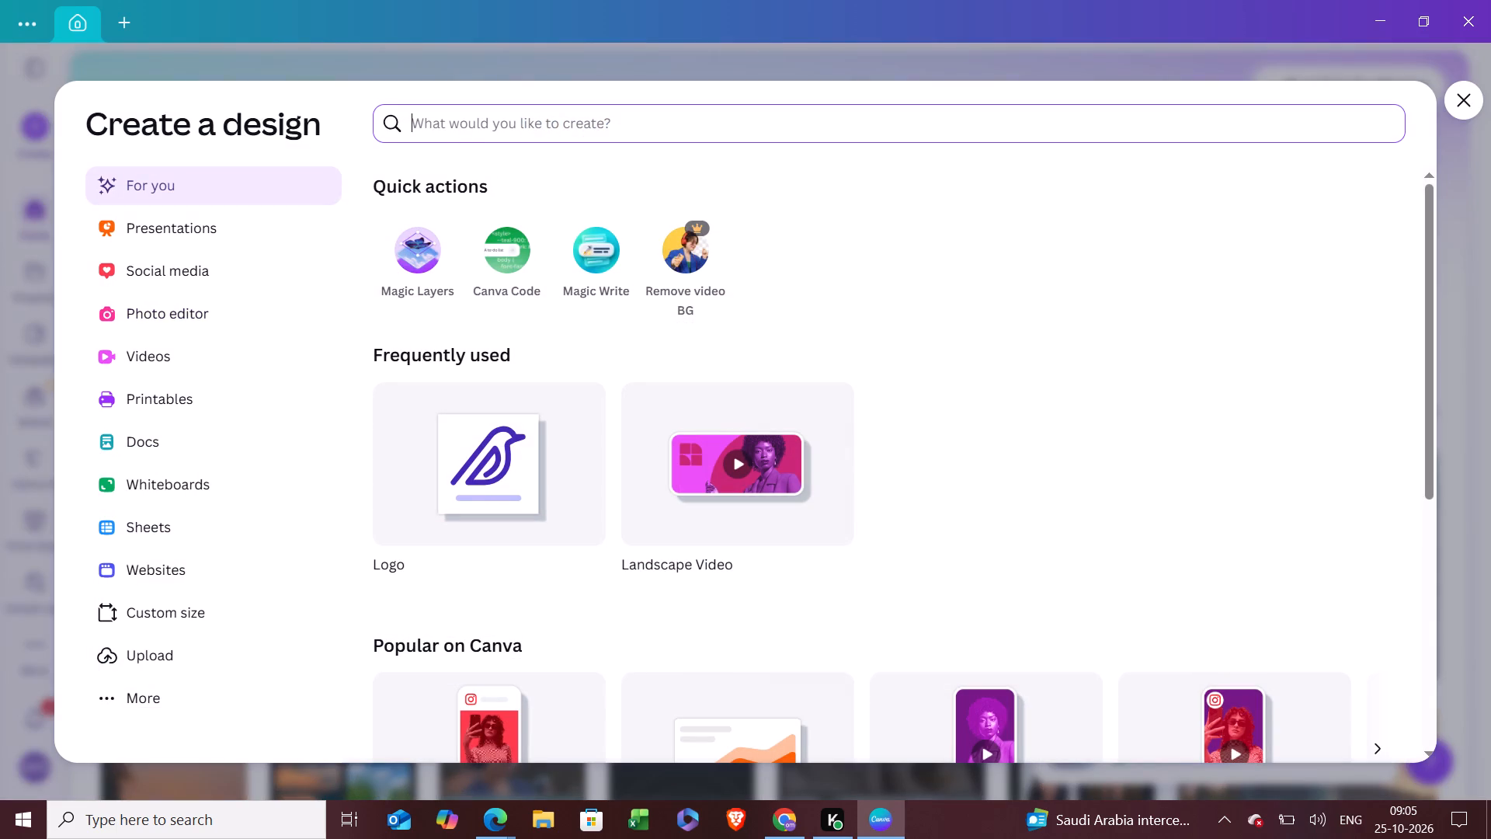
left_click(478, 131)
type("video")
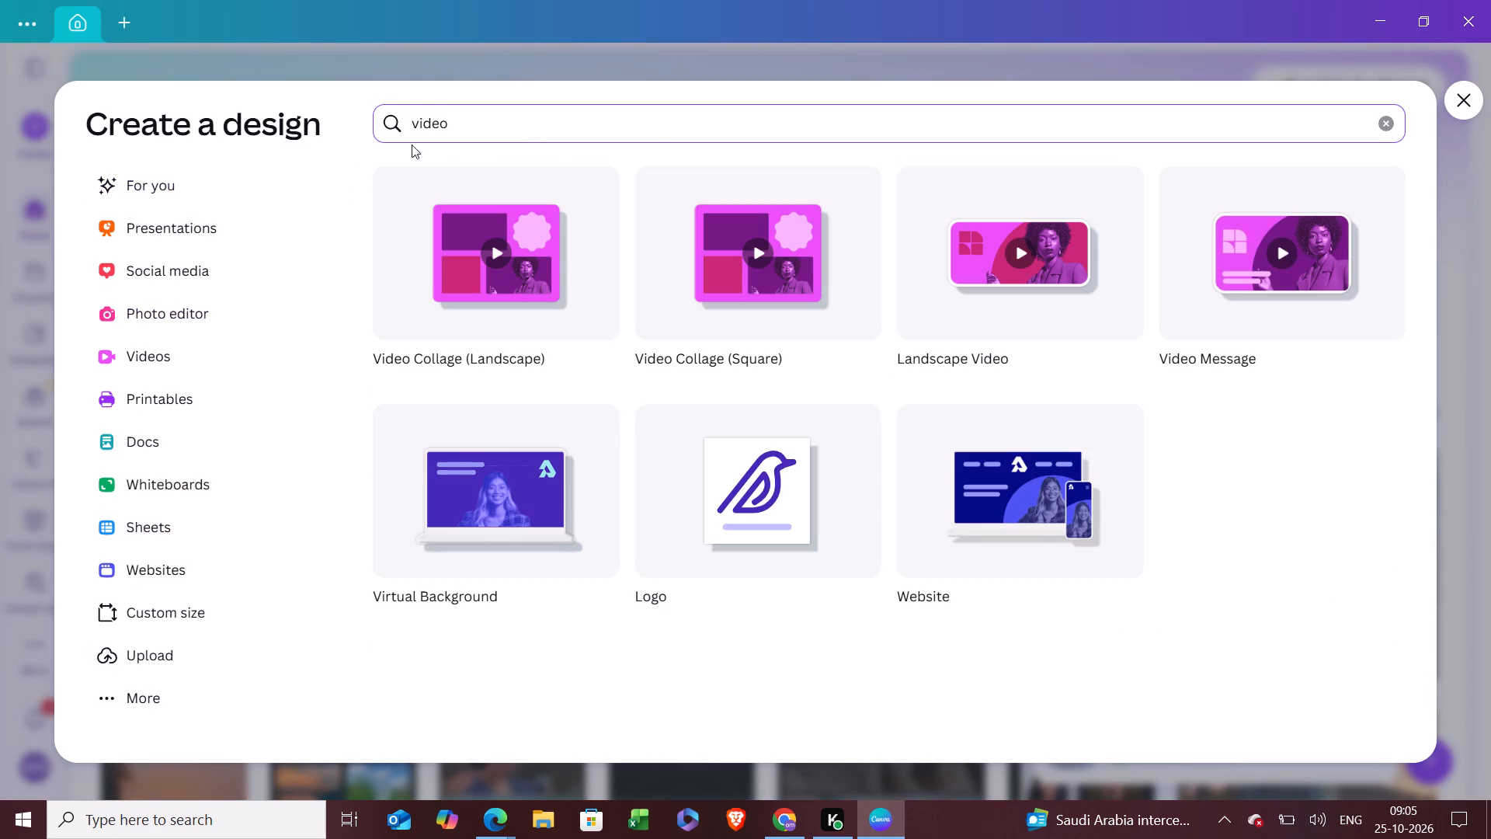
left_click(1466, 99)
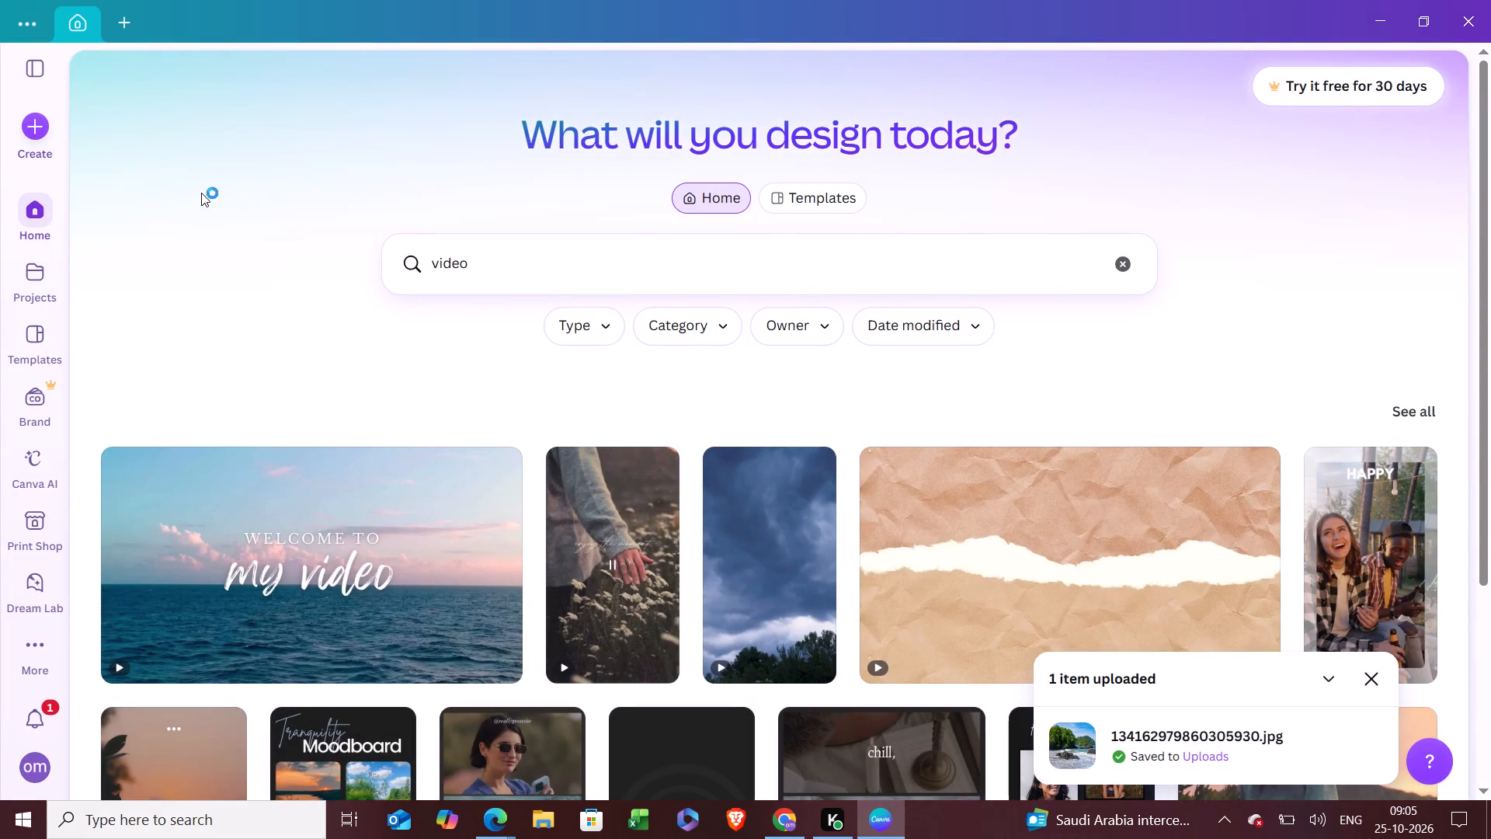
Create a new blank video design.
left_click(27, 136)
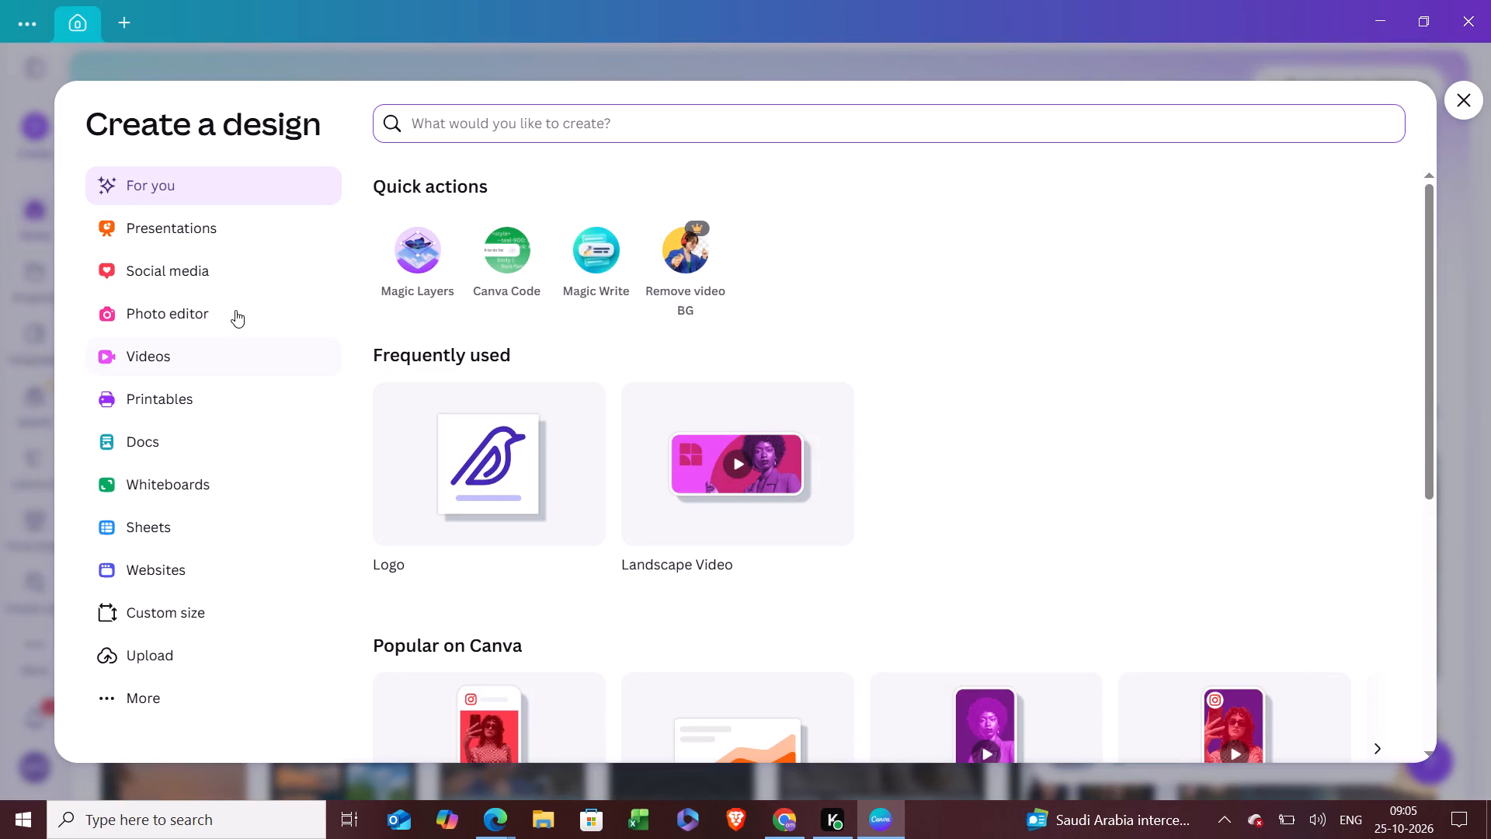
left_click(210, 364)
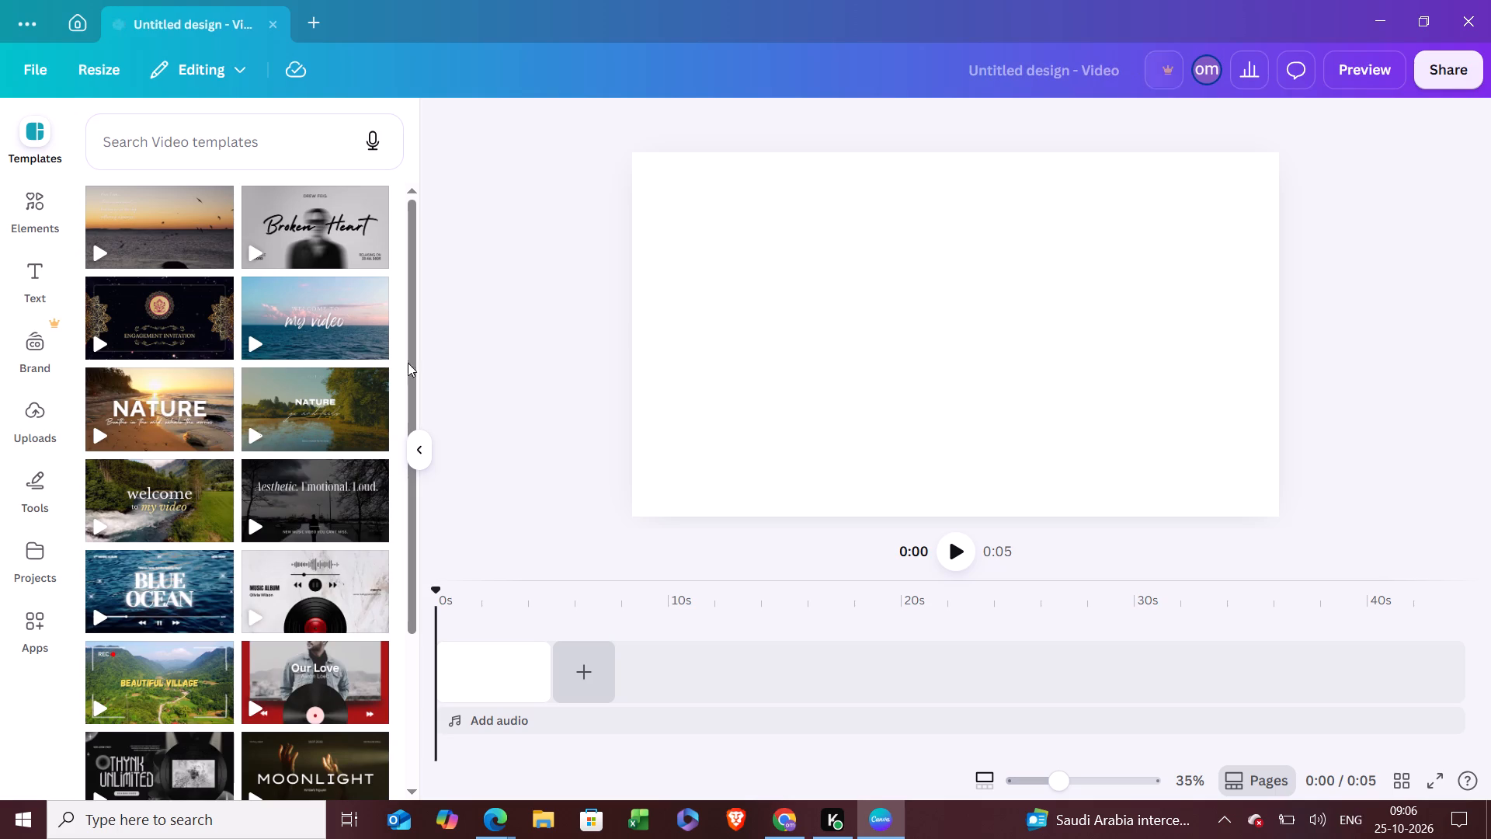
Browse the video templates, search them for "sinioey", and clear the search.
scroll(257, 426, "down", 2)
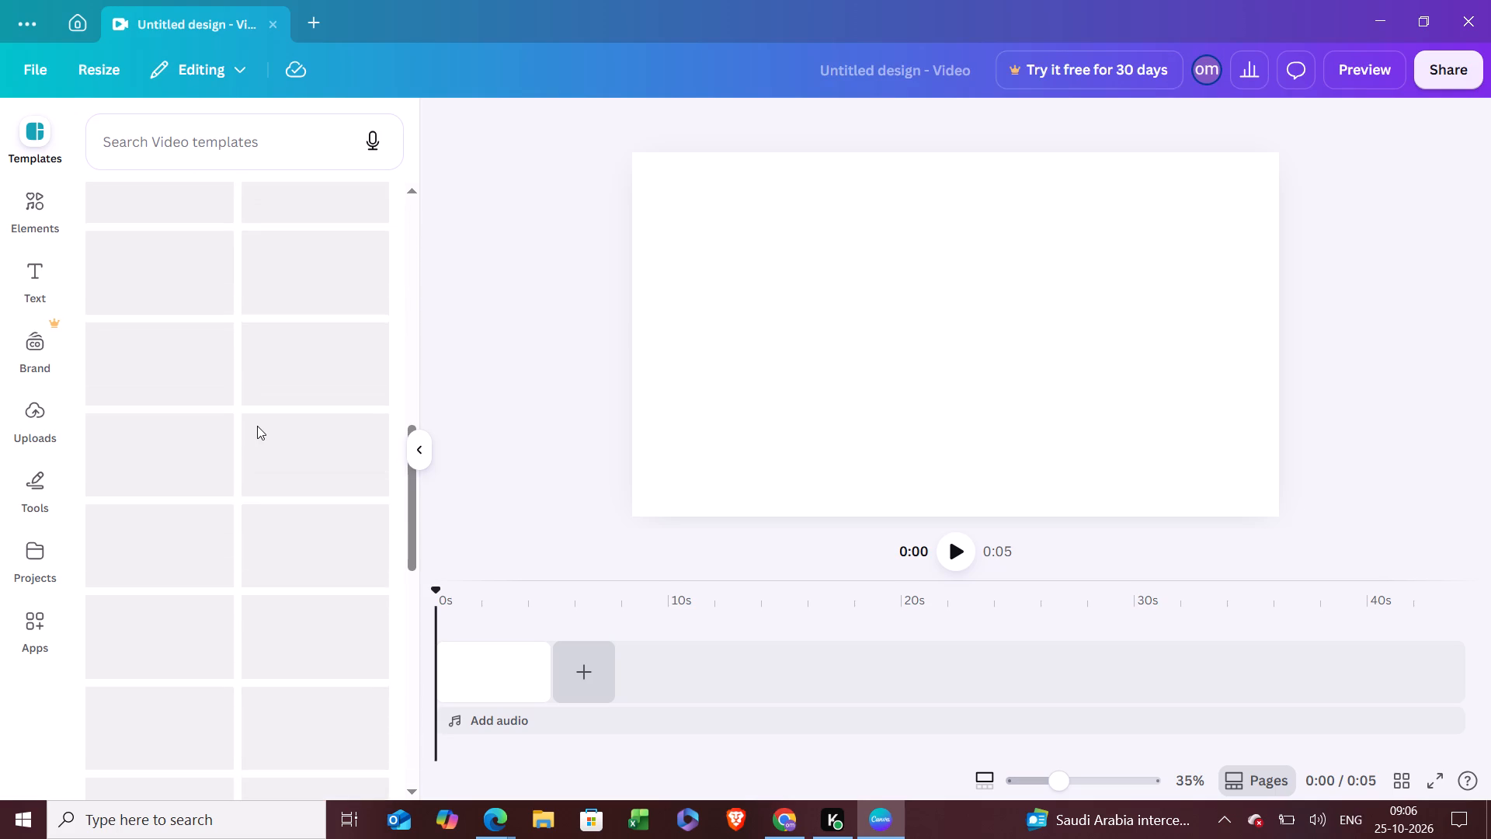
scroll(257, 426, "down", 1)
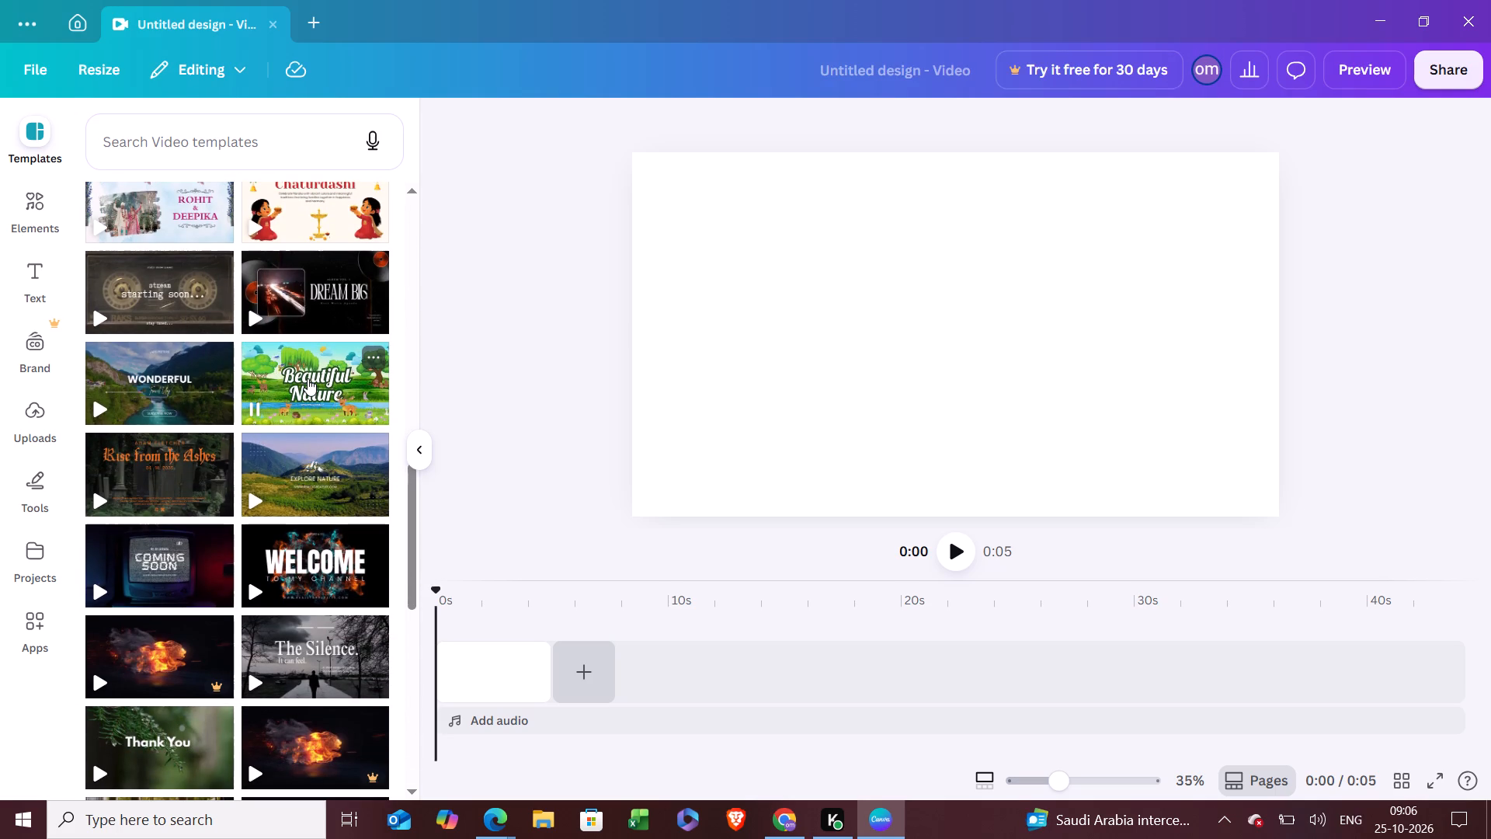
left_click(254, 133)
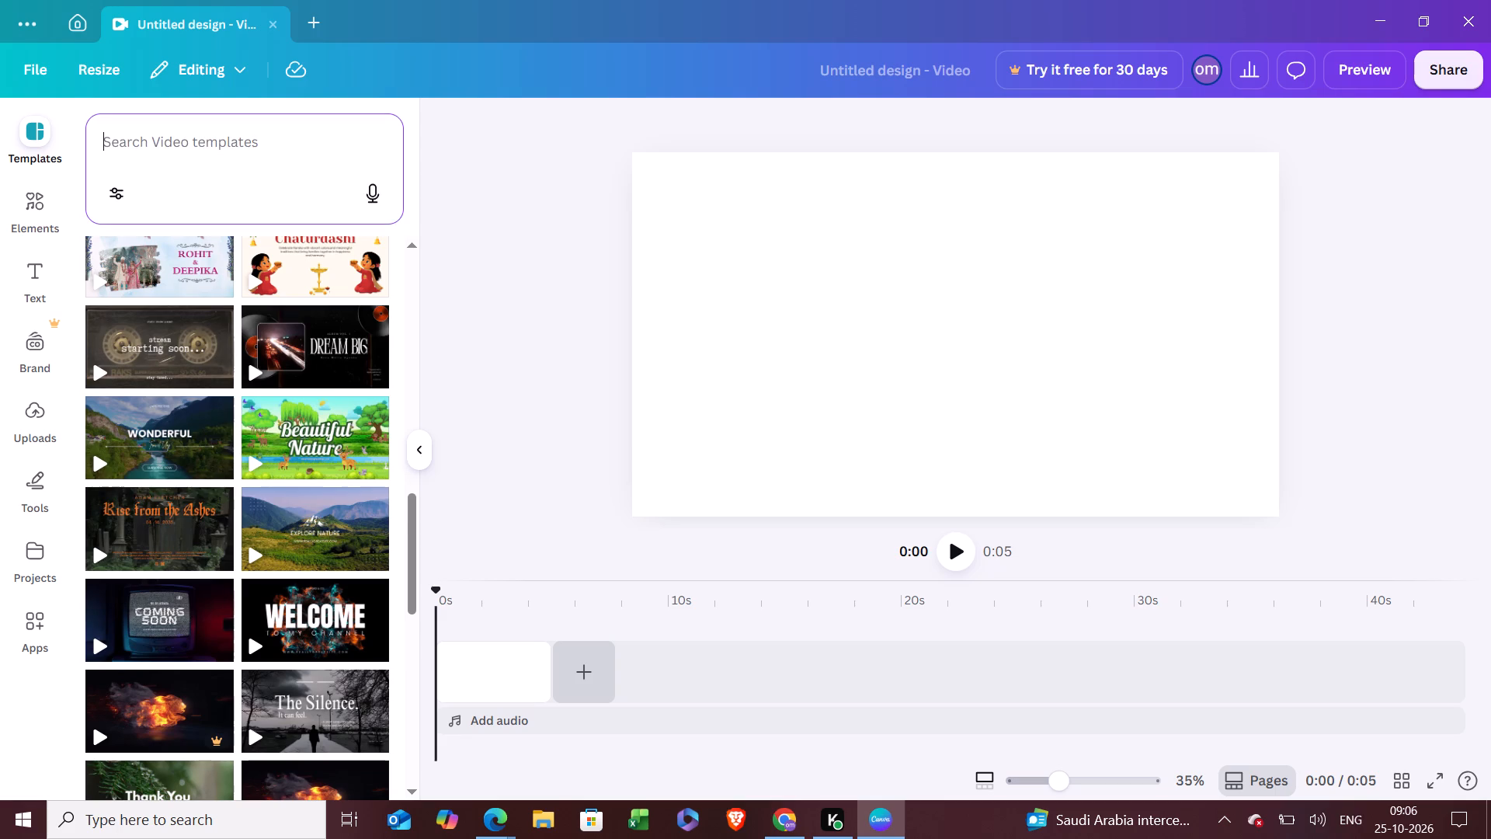
type("sin")
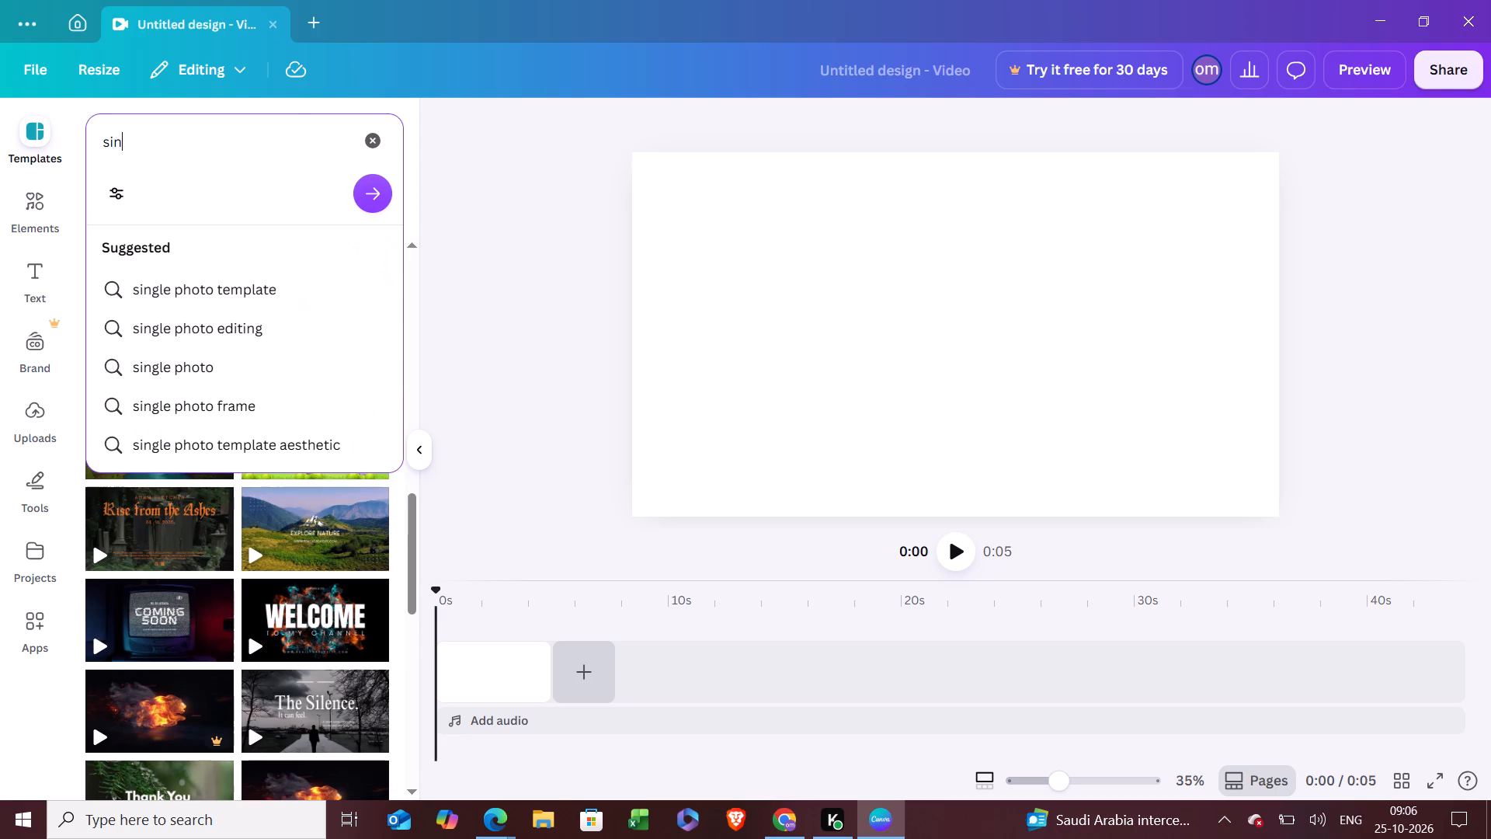
type("ioey")
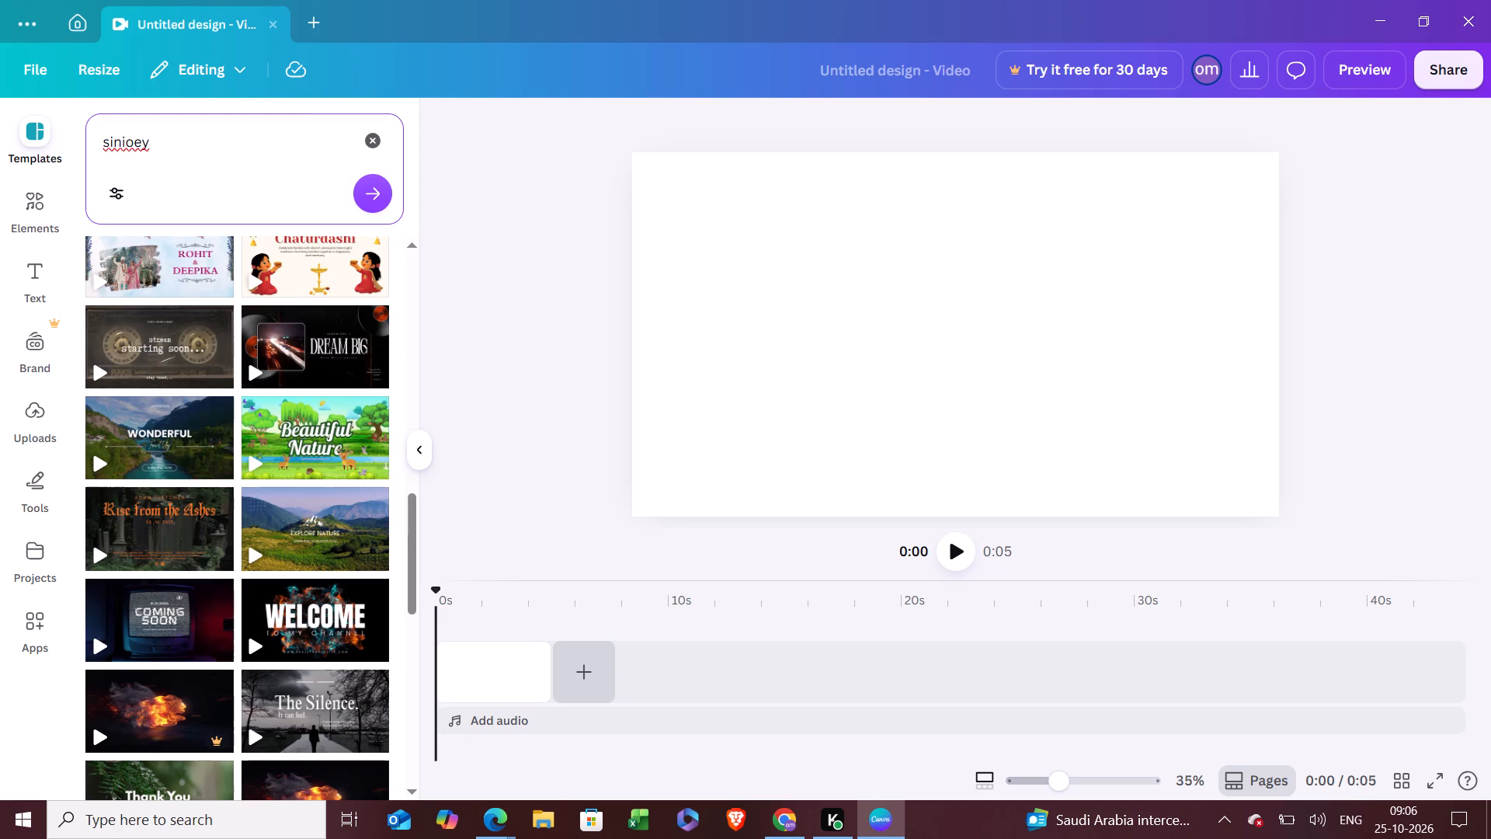
key("Return")
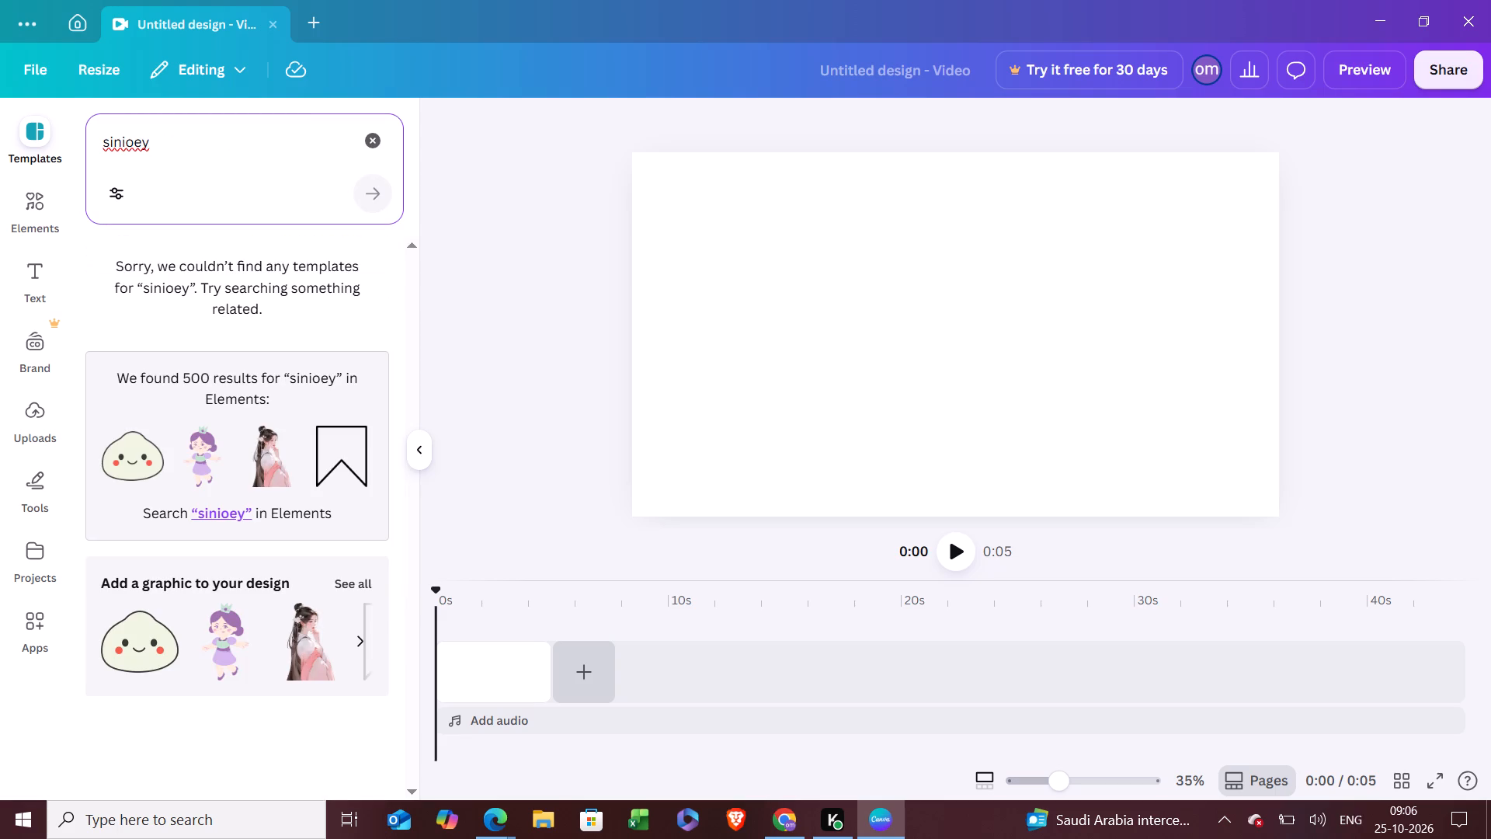
left_click(254, 133)
key("BackSpace")
key("BackSpace")
key("BackSpace")
key("BackSpace")
key("BackSpace")
key("BackSpace")
key("BackSpace")
key("BackSpace")
key("BackSpace")
key("BackSpace")
key("BackSpace")
key("BackSpace")
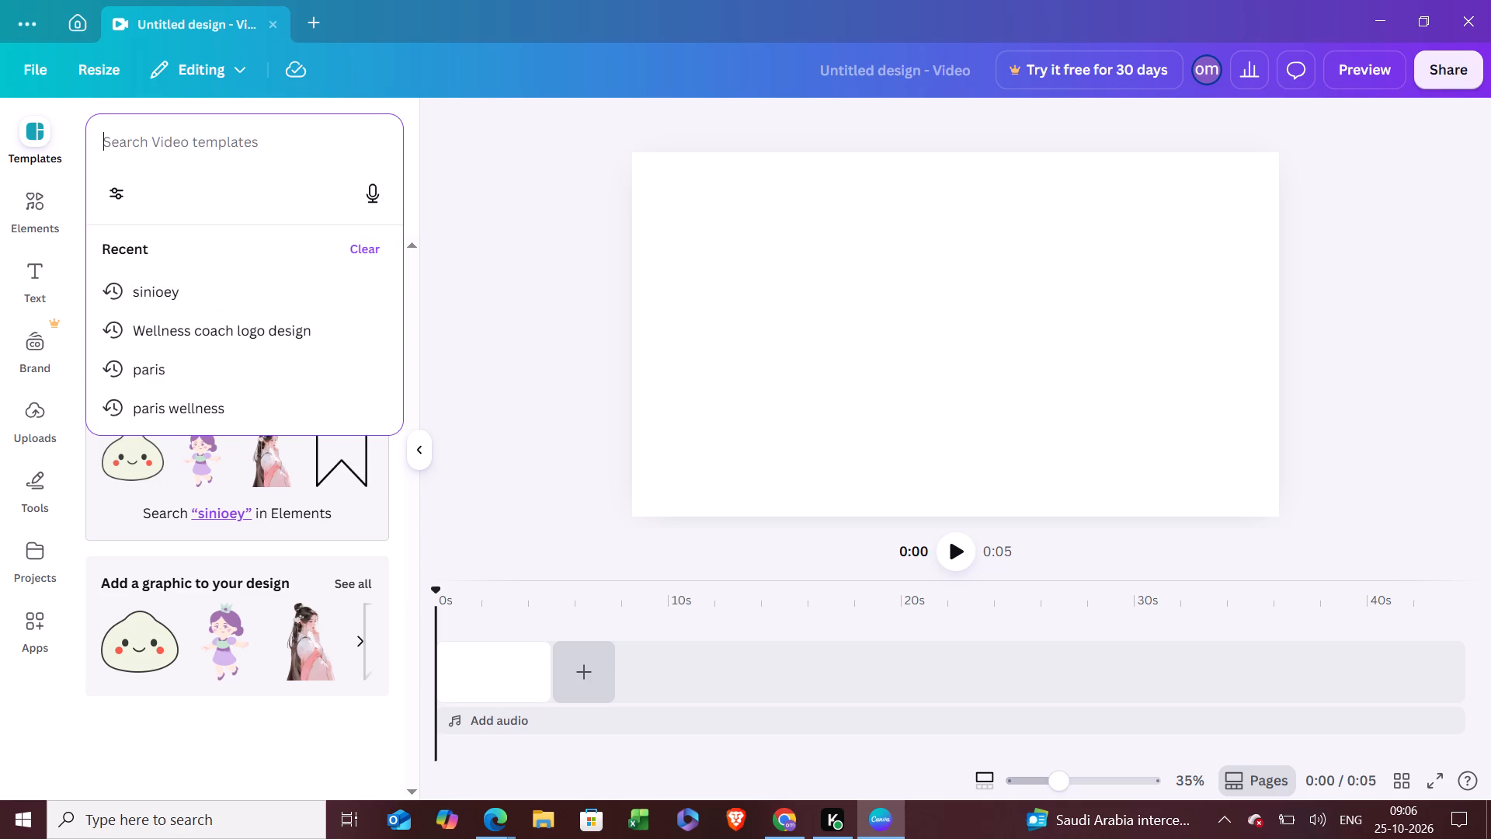
left_click(492, 221)
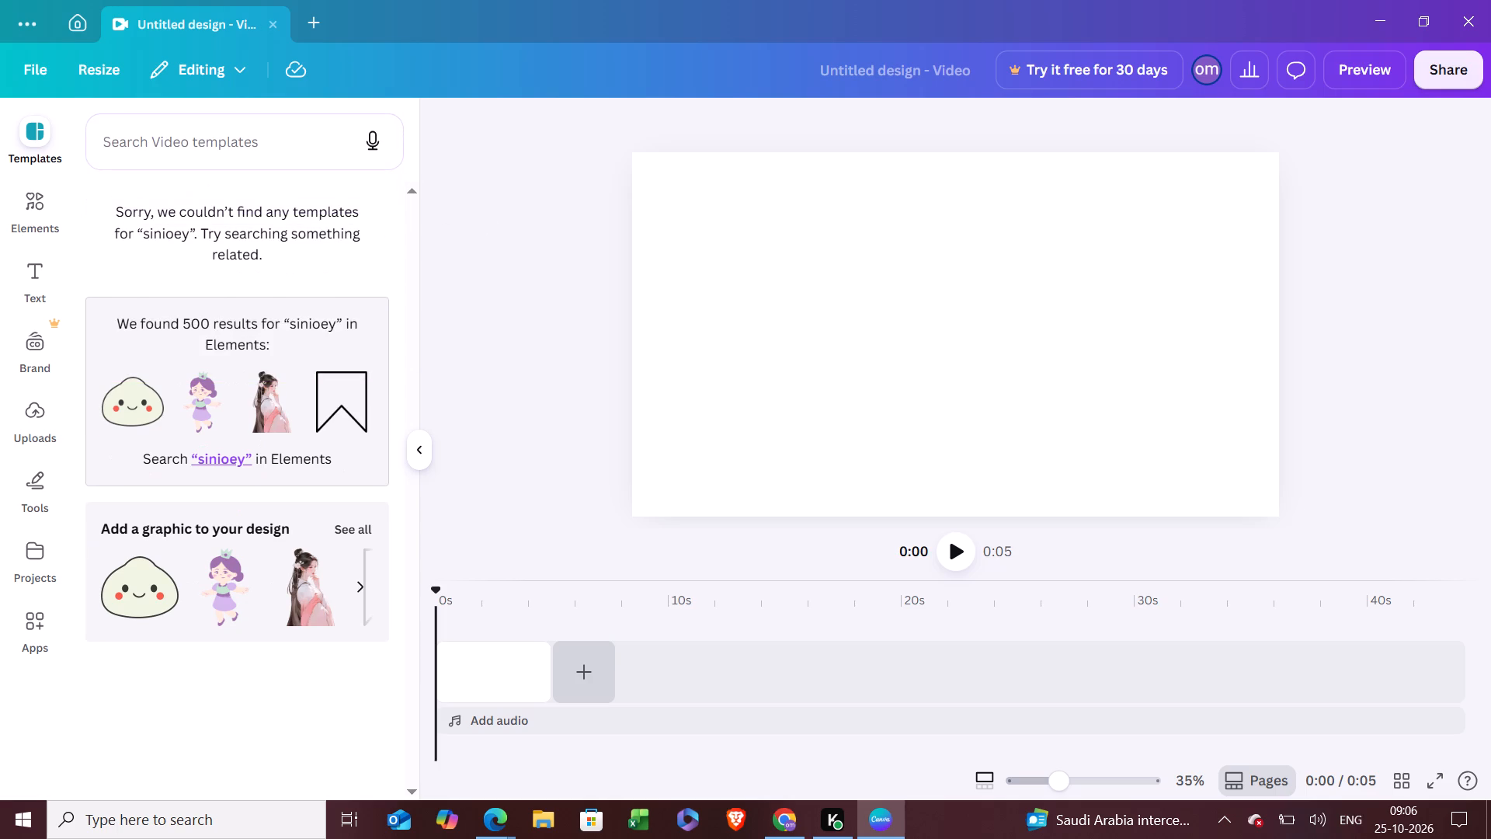
left_click(164, 145)
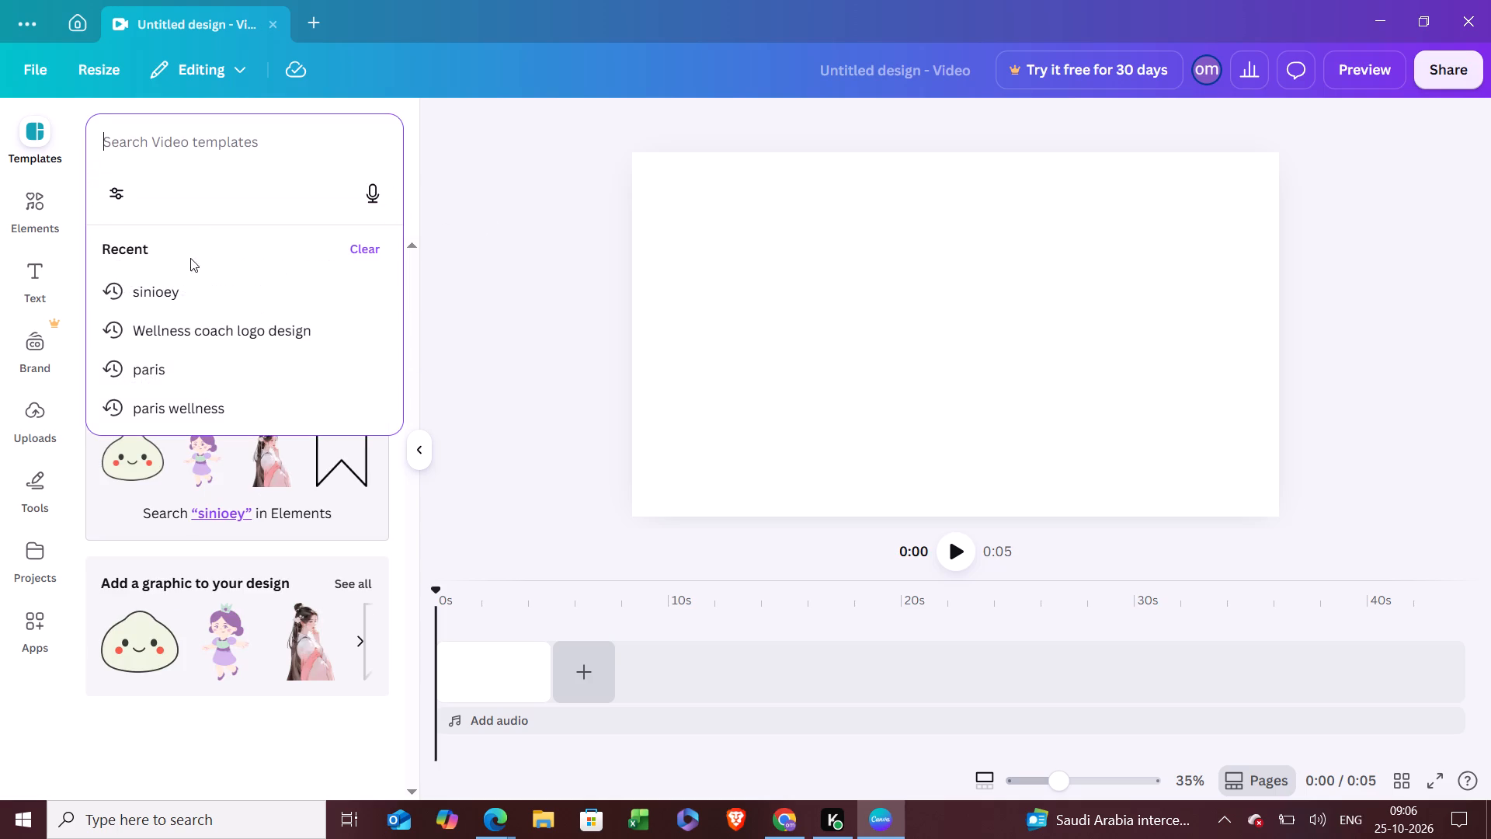
left_click(533, 373)
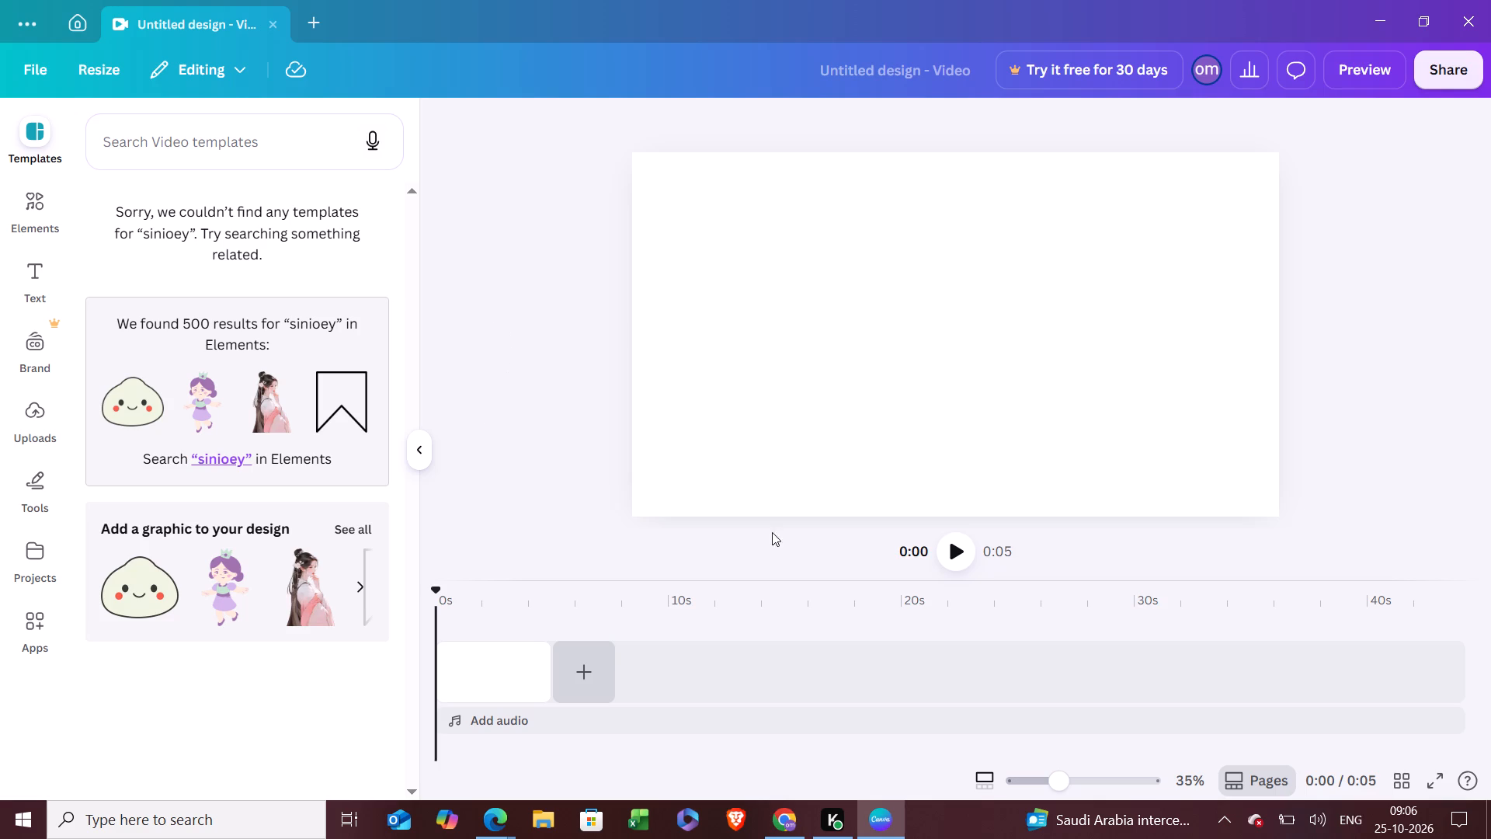
Search the elements for "landscape" and add the graphic of a tree-lined road with a city skyline to the video page.
left_click(42, 214)
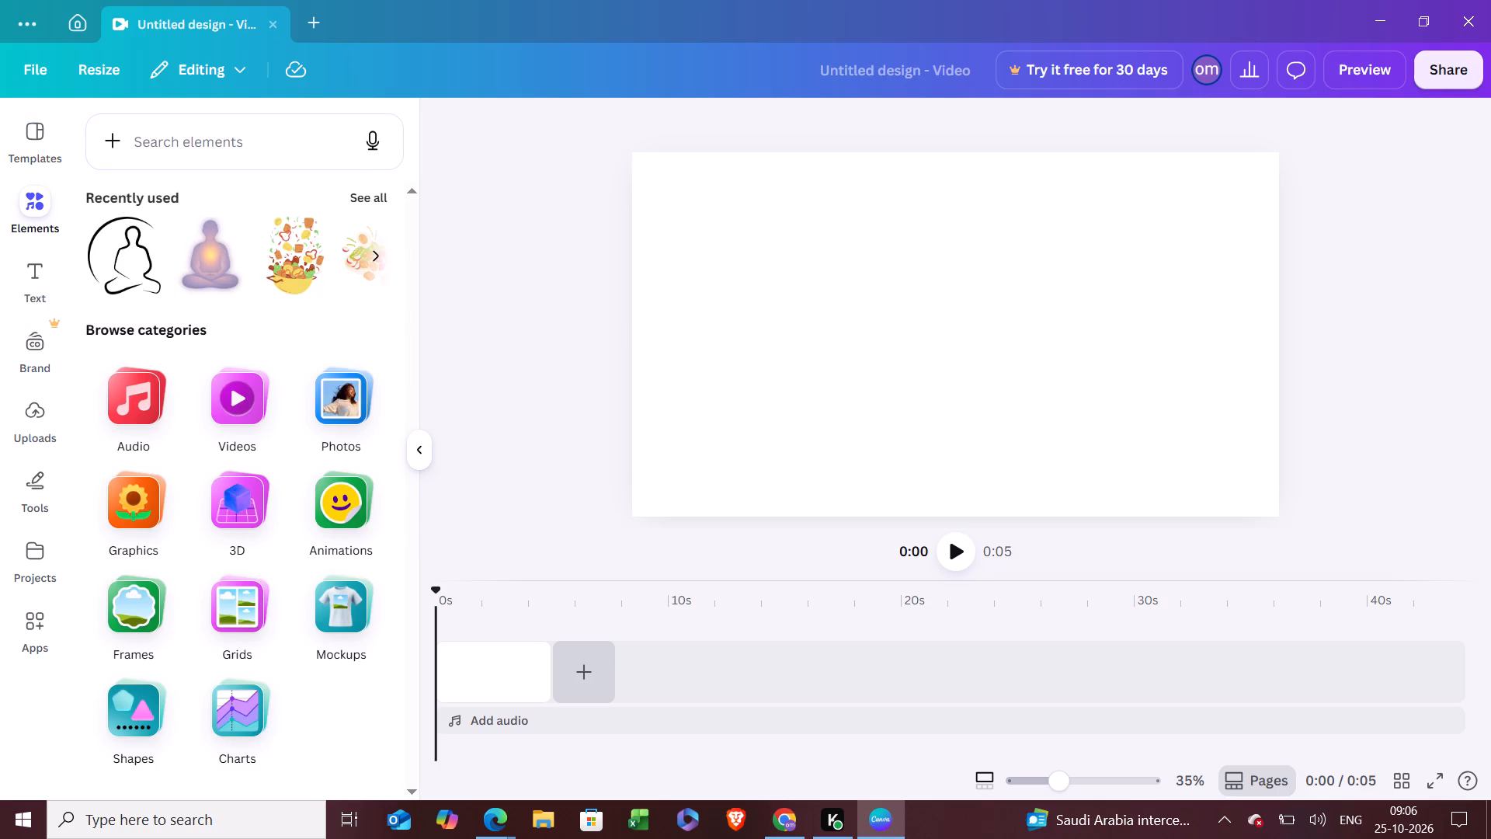
left_click(210, 146)
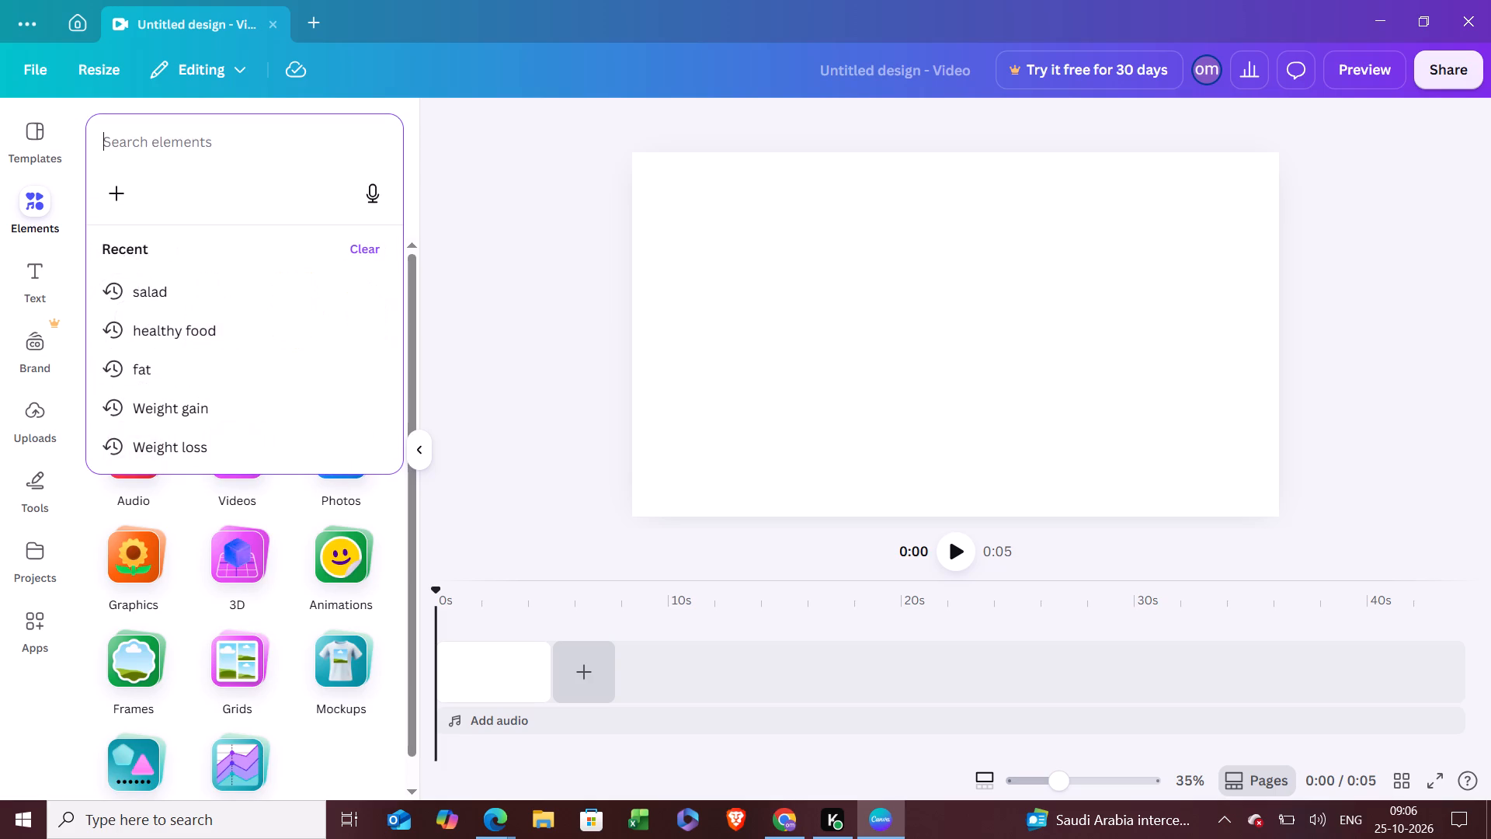
type("land")
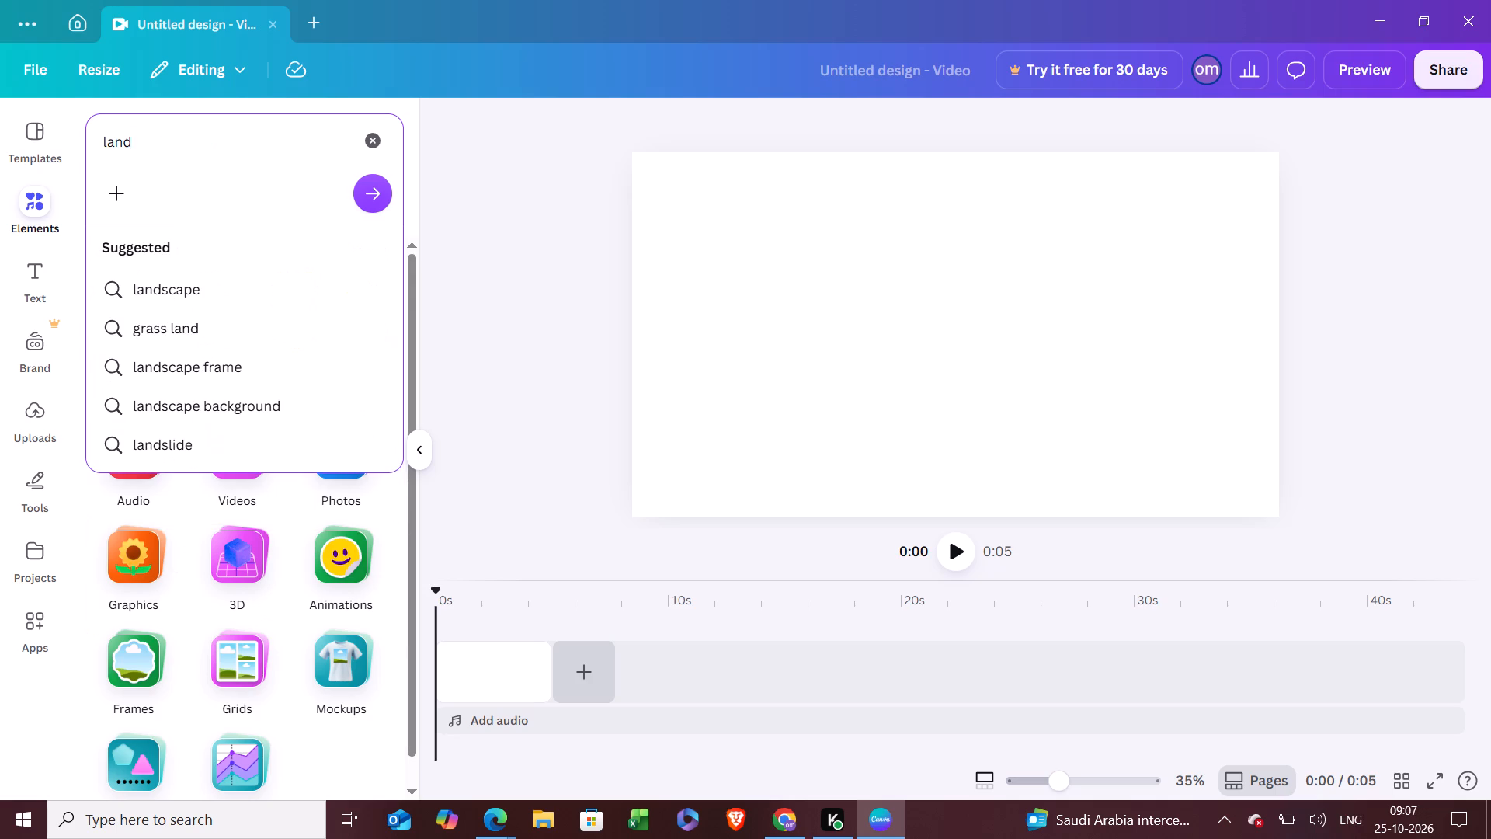
left_click(187, 283)
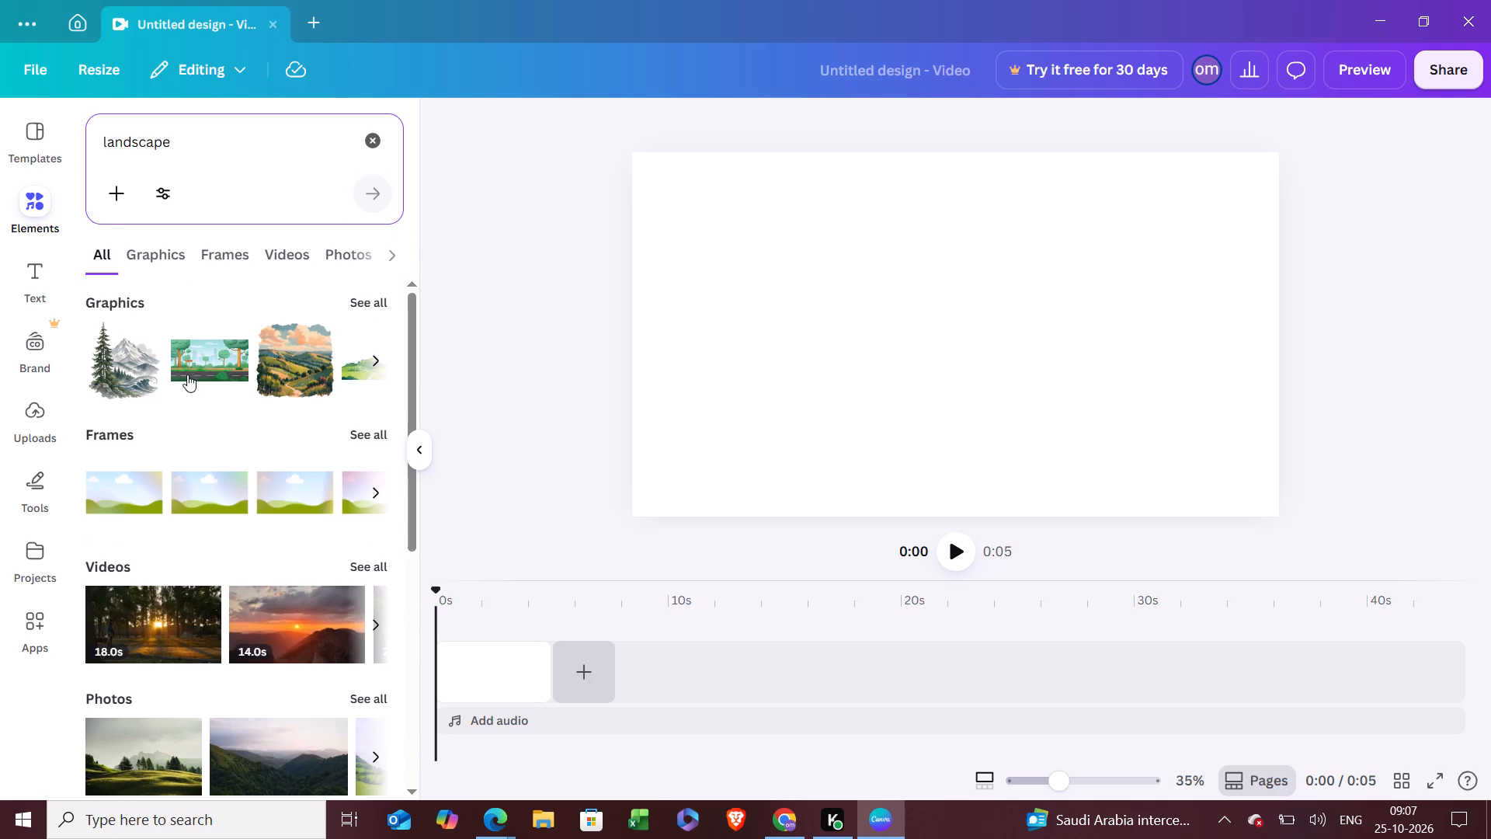
scroll(189, 419, "down", 1)
scroll(189, 419, "up", 1)
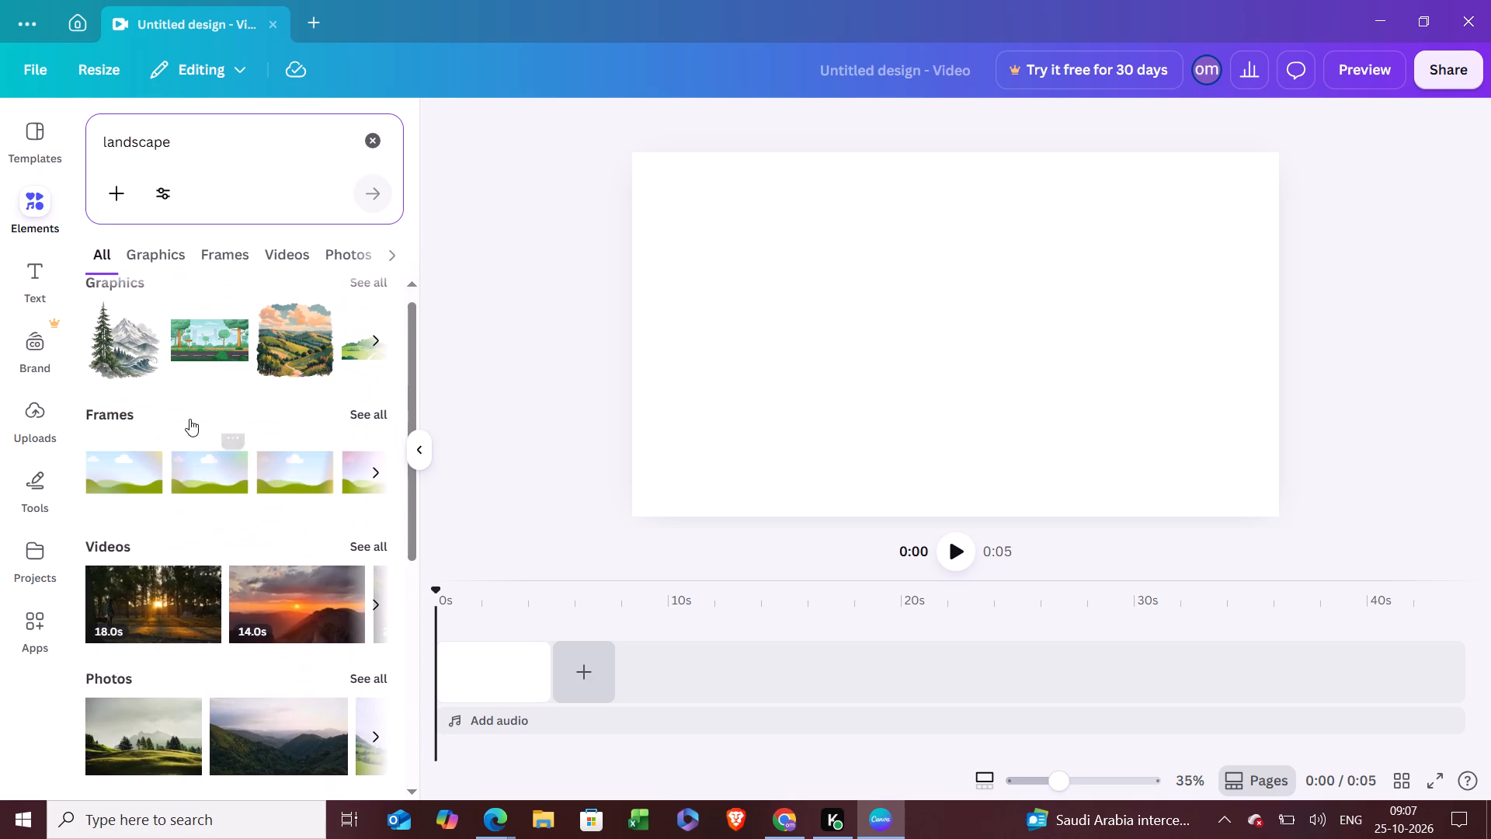
left_click(214, 367)
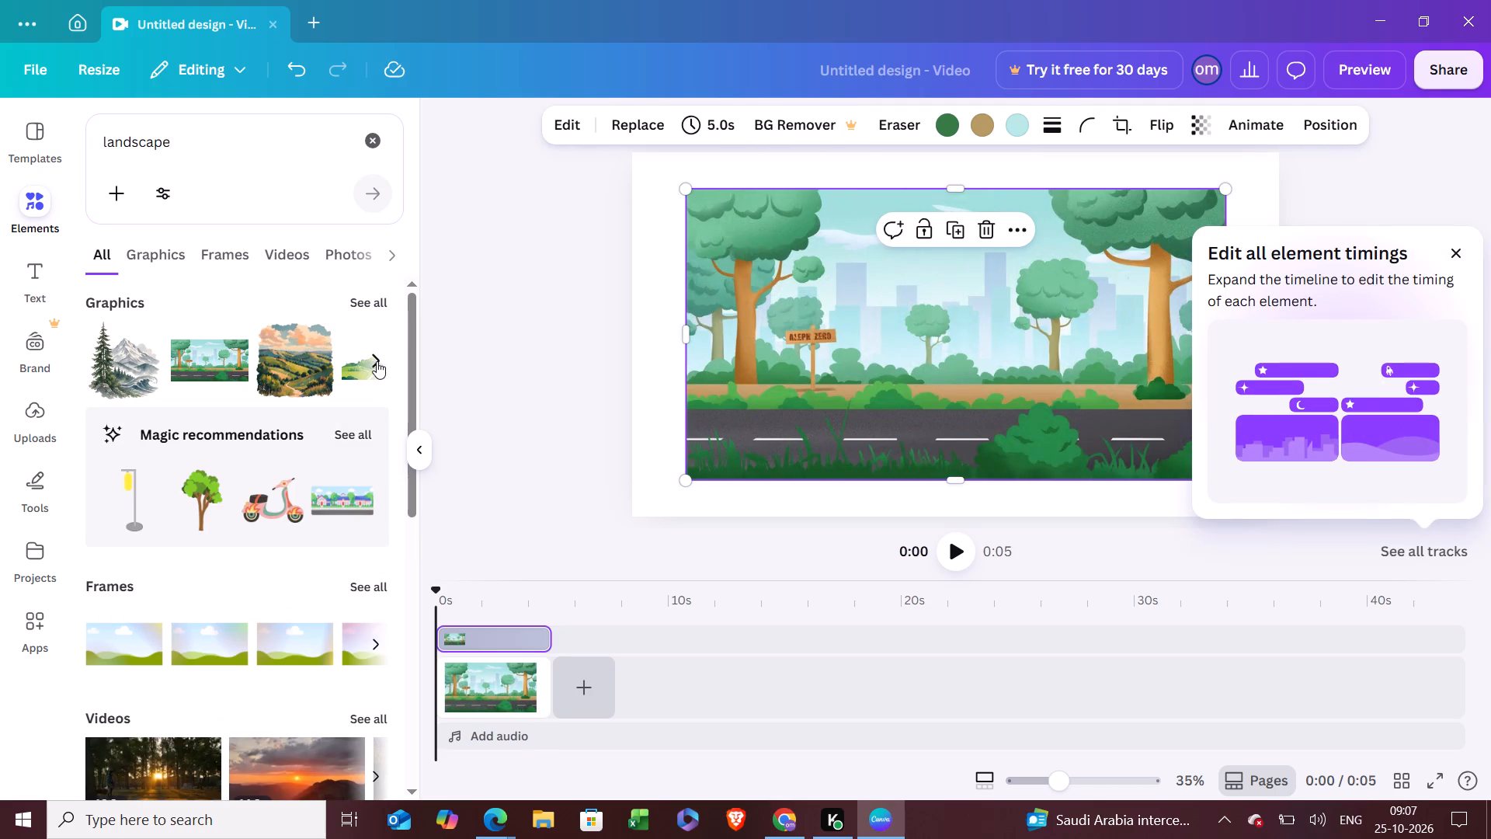
Look through more of the landscape graphics and deselect the placed road scene.
left_click(377, 361)
left_click(377, 361)
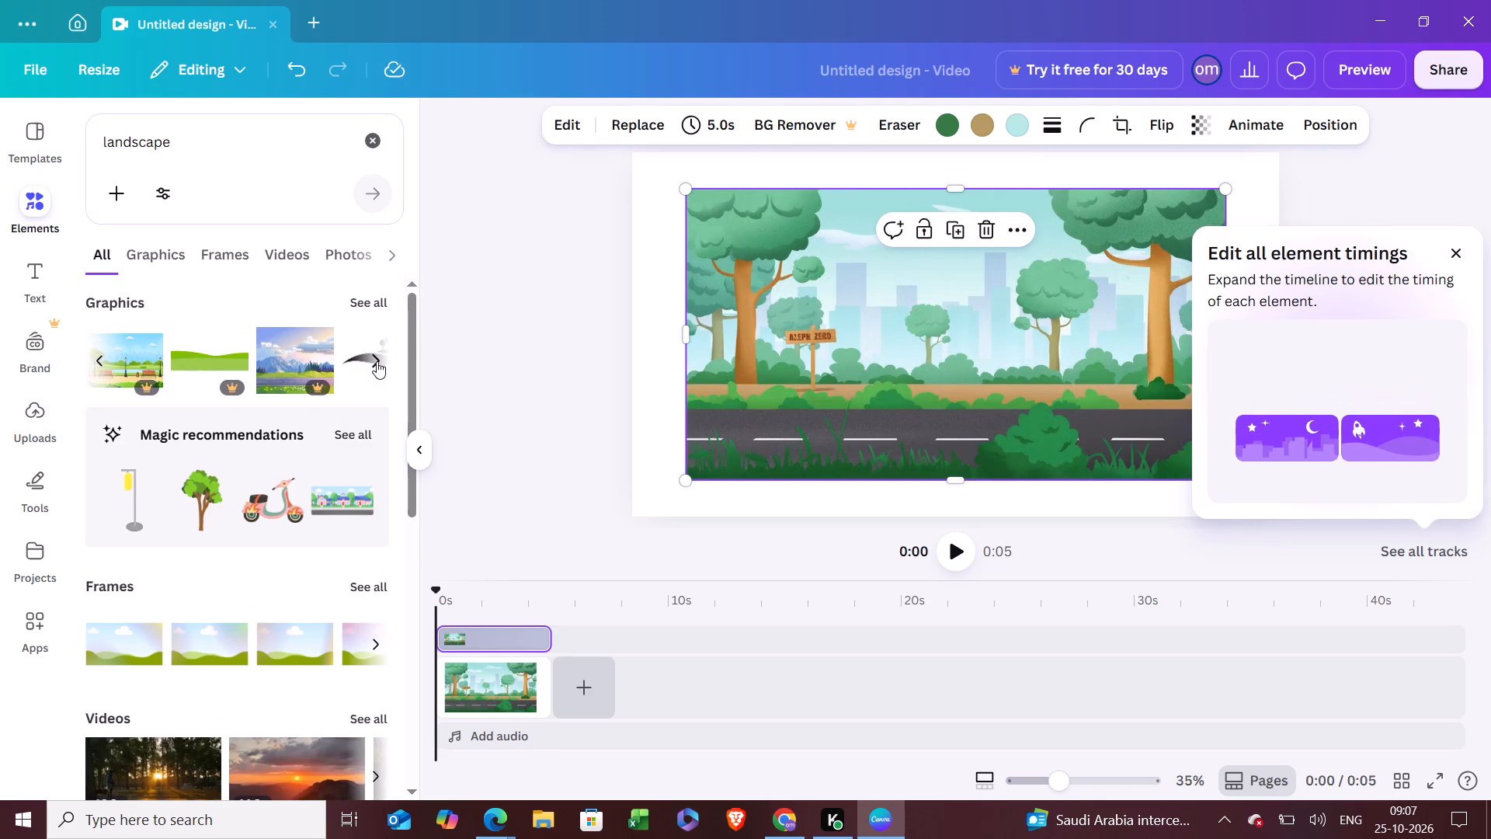
left_click(377, 361)
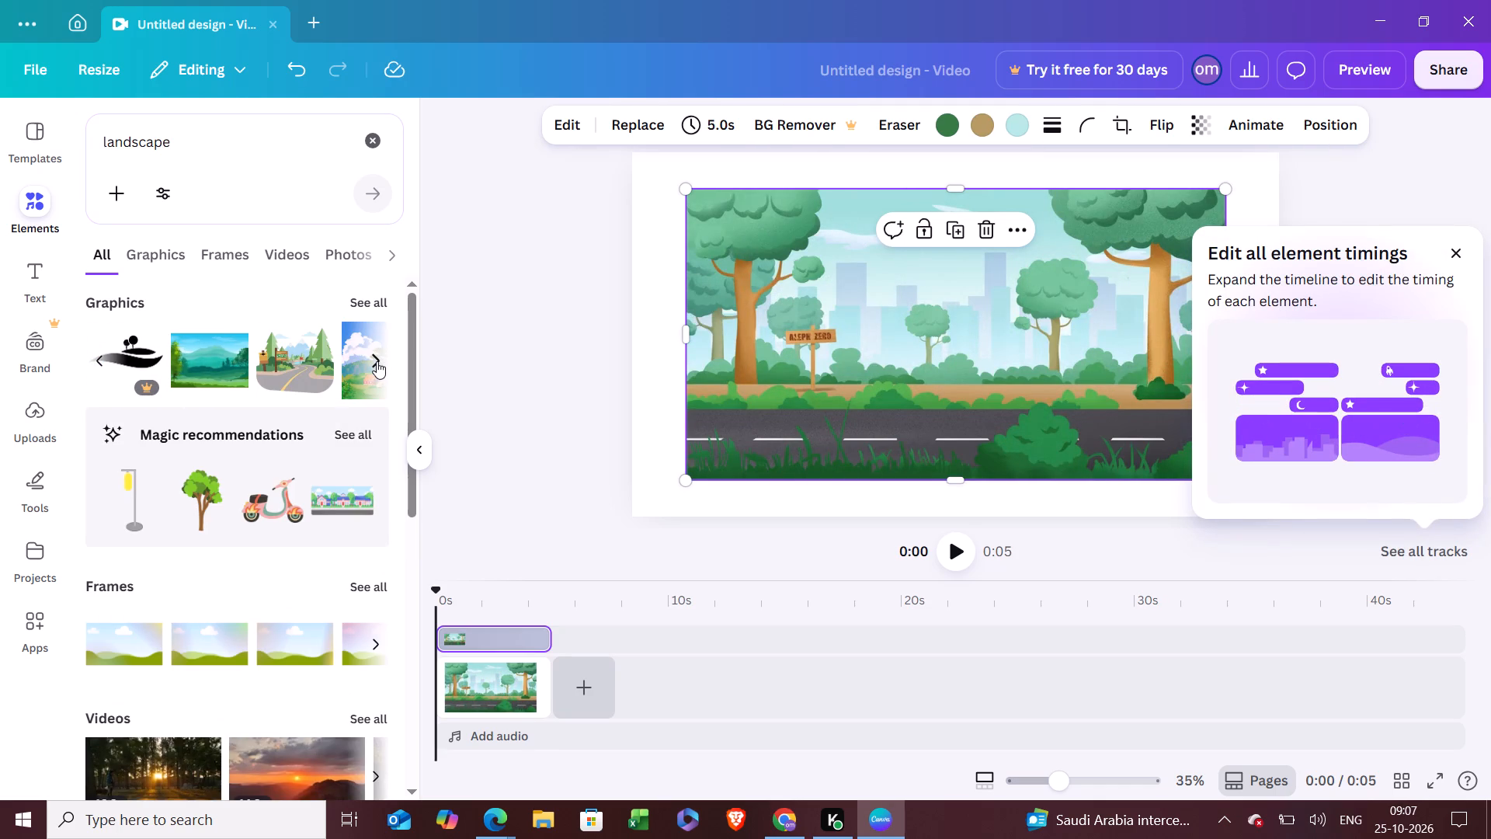
left_click(377, 361)
left_click(377, 361)
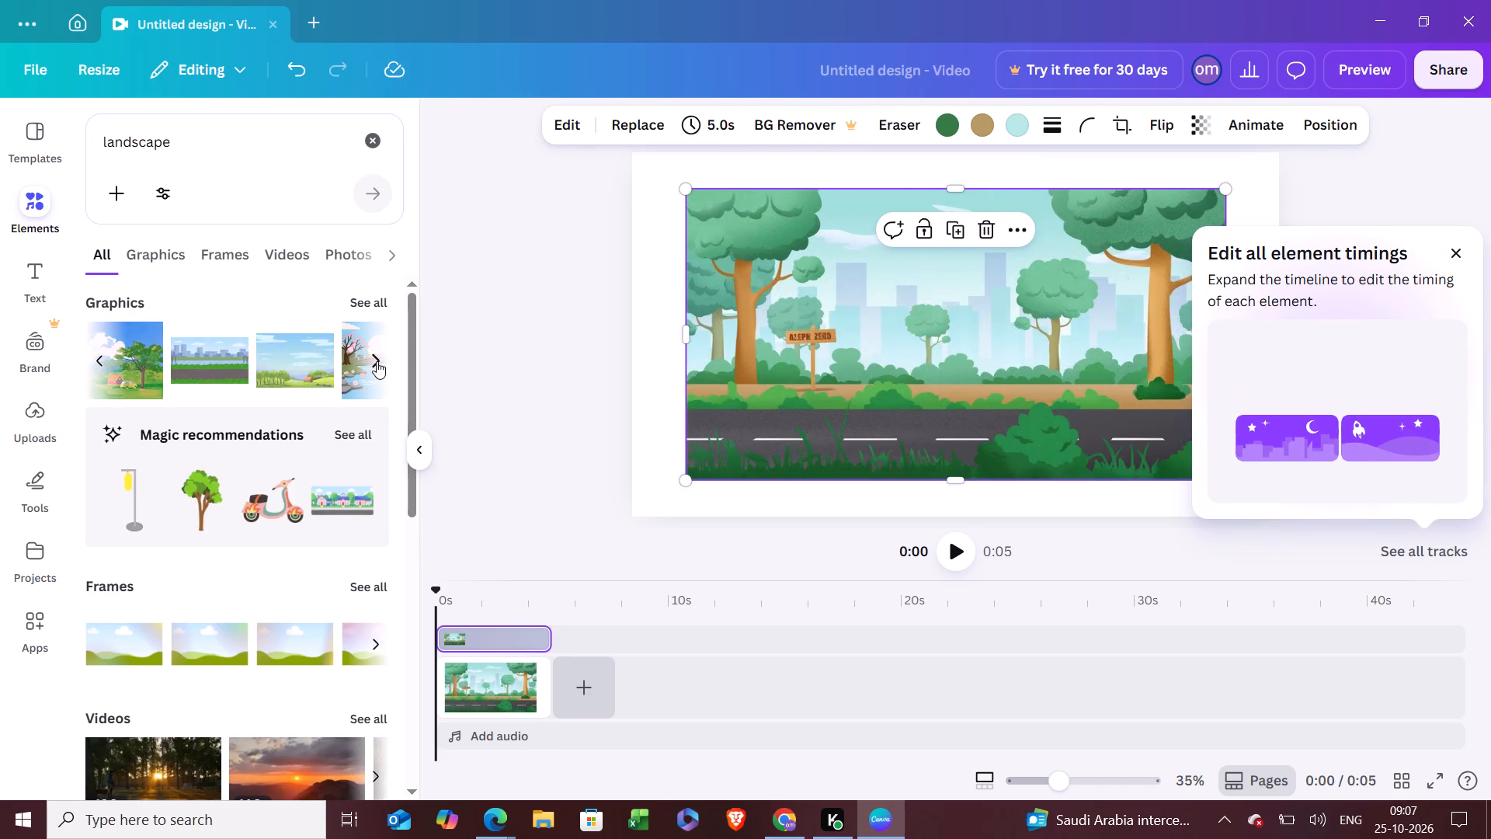
left_click(522, 409)
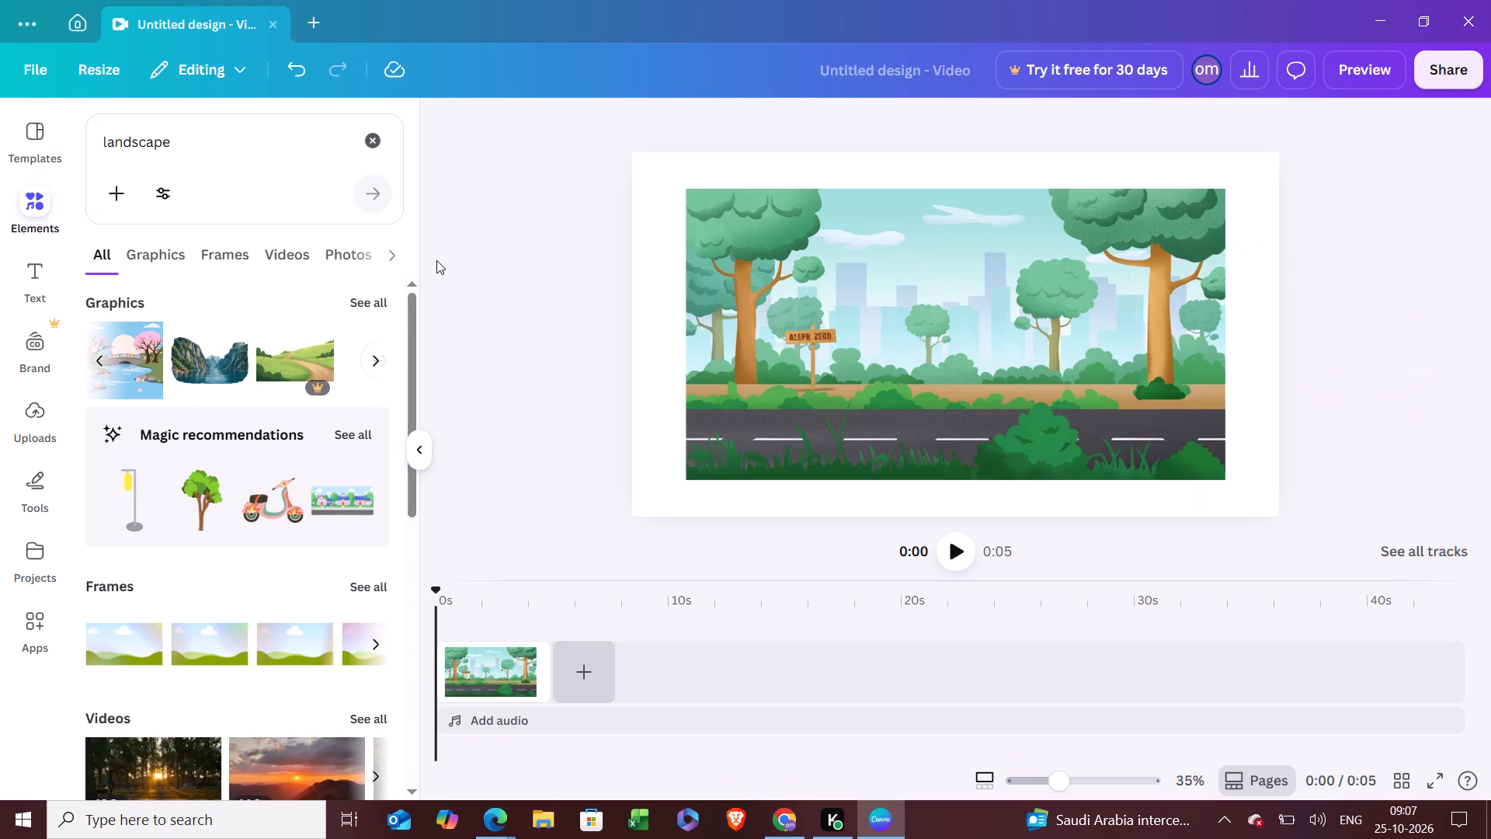
Search the elements for "boys walking" and show all the graphics results.
left_click(373, 138)
type("boys wal")
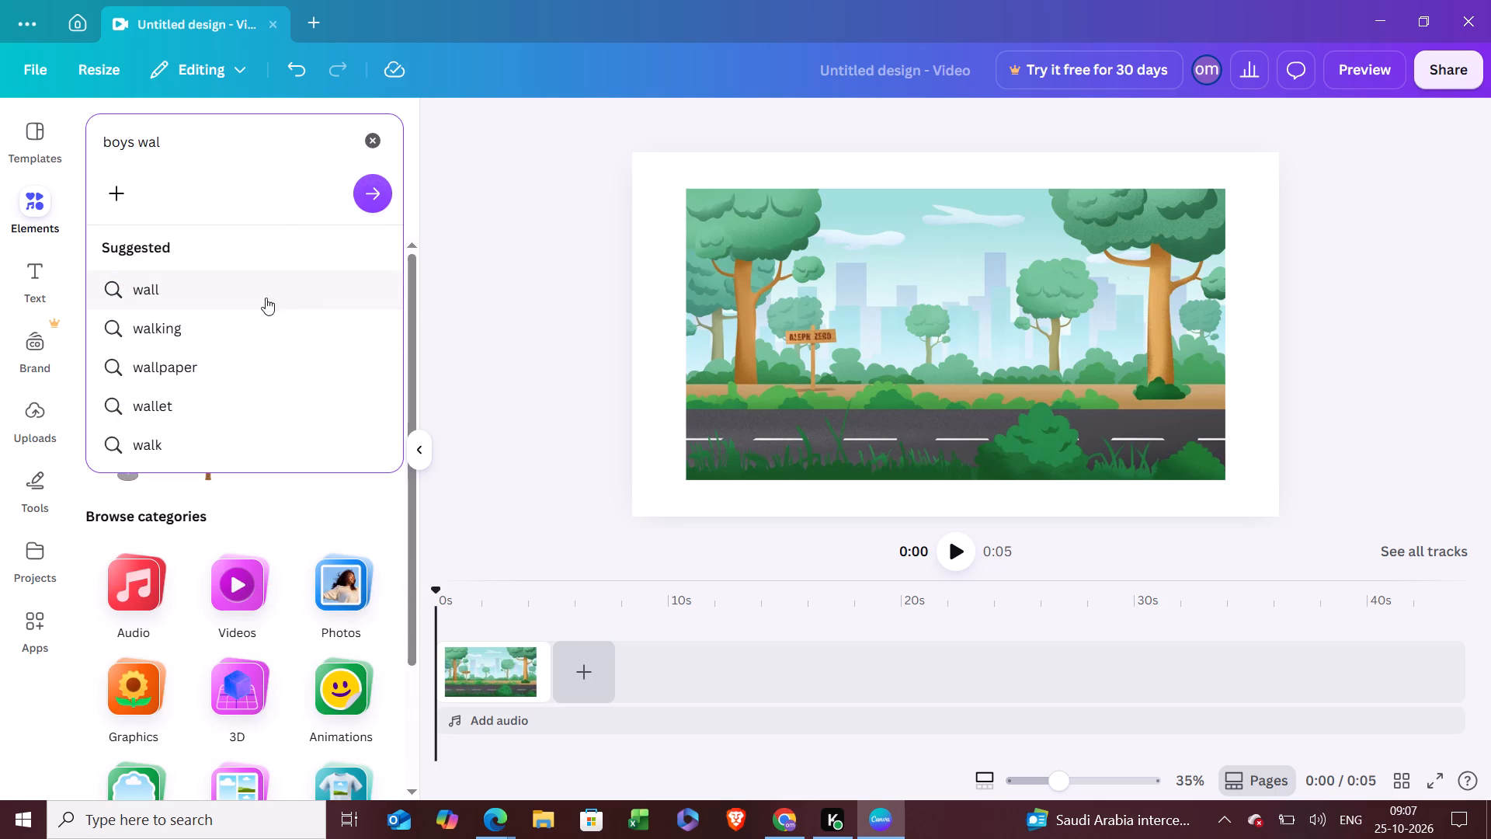
type("kin")
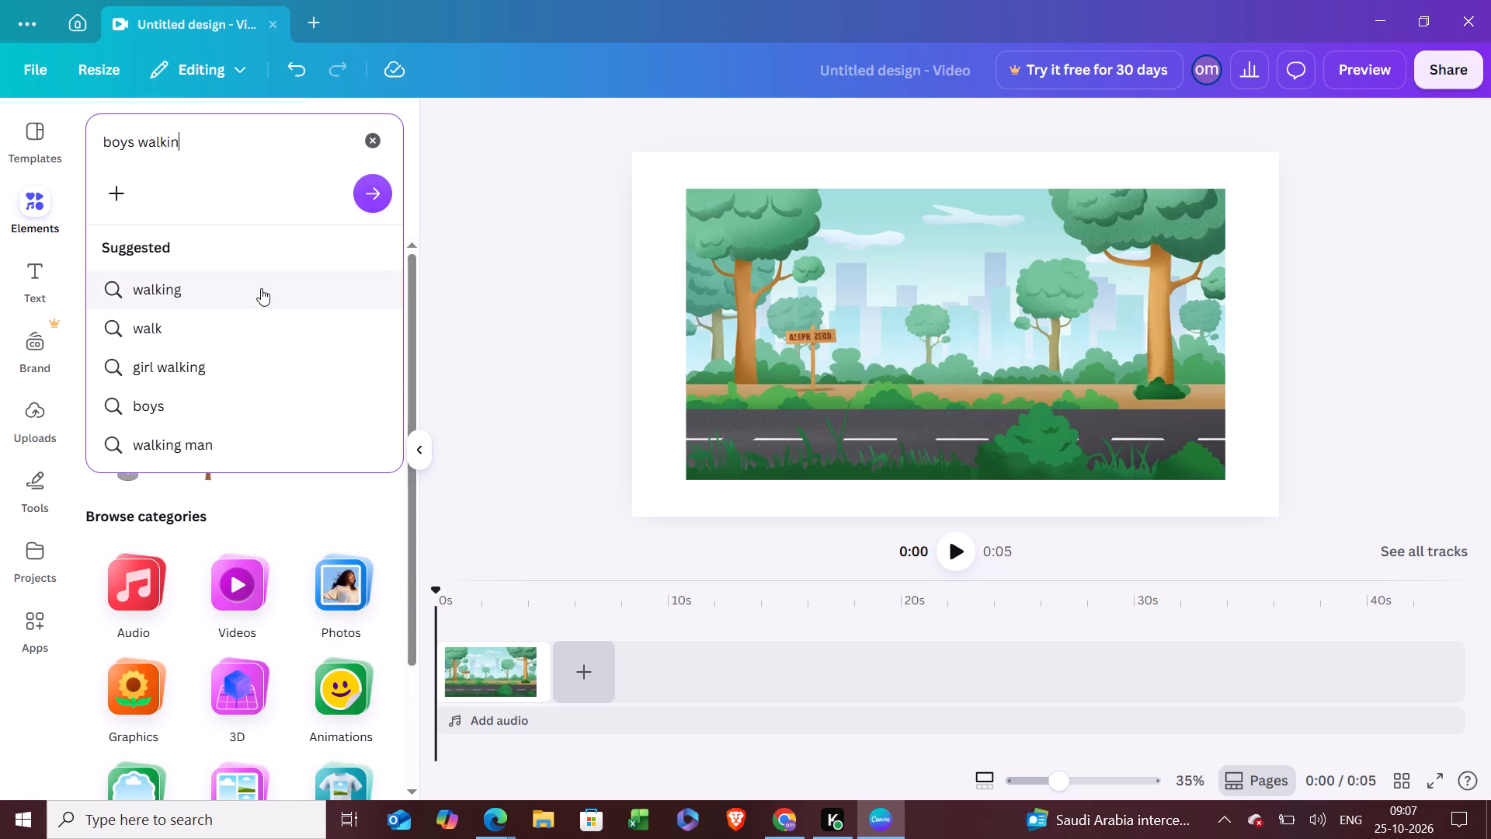
key("g")
key("Return")
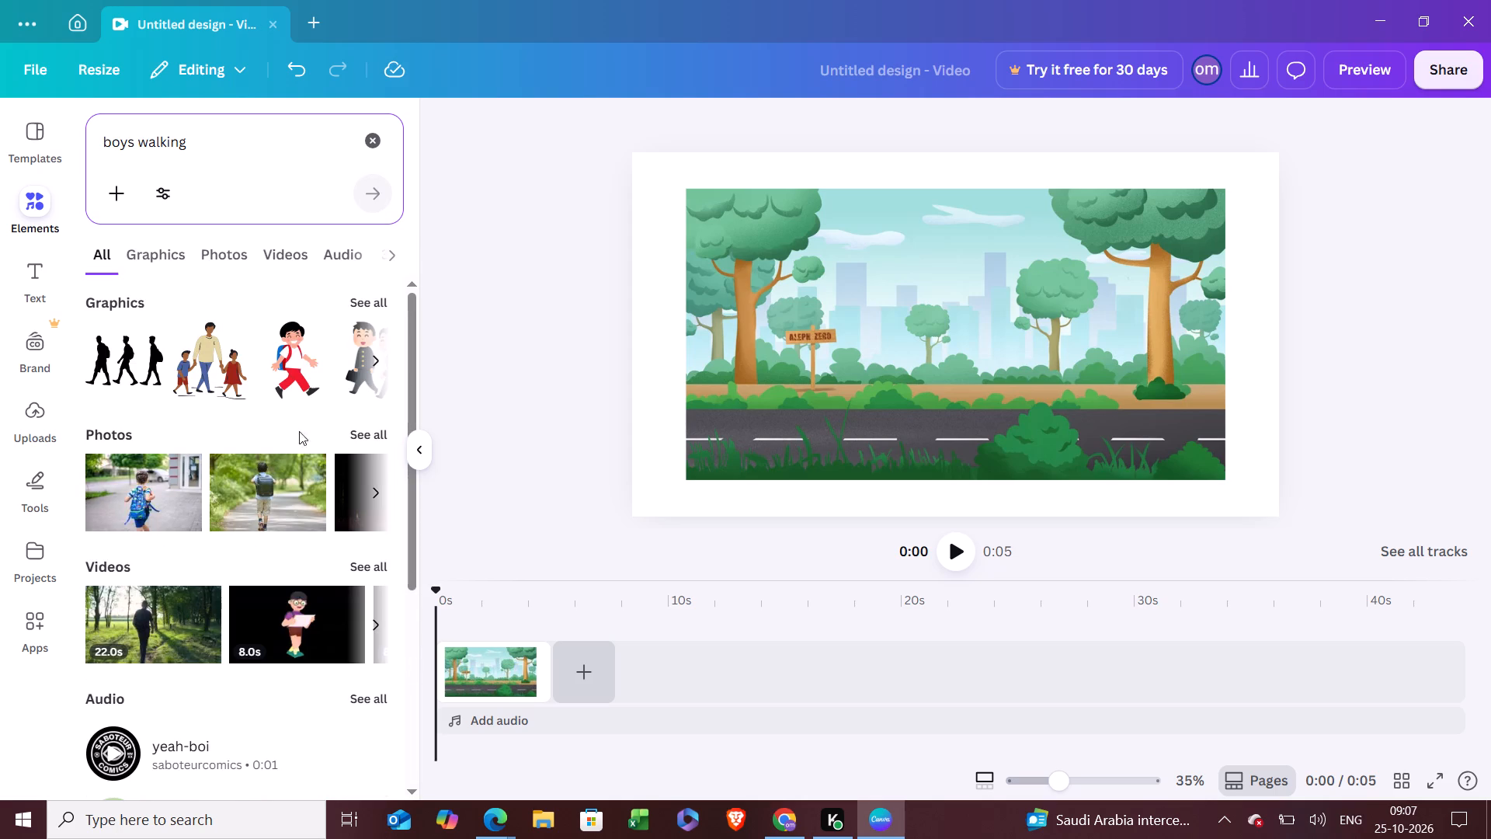
left_click(379, 295)
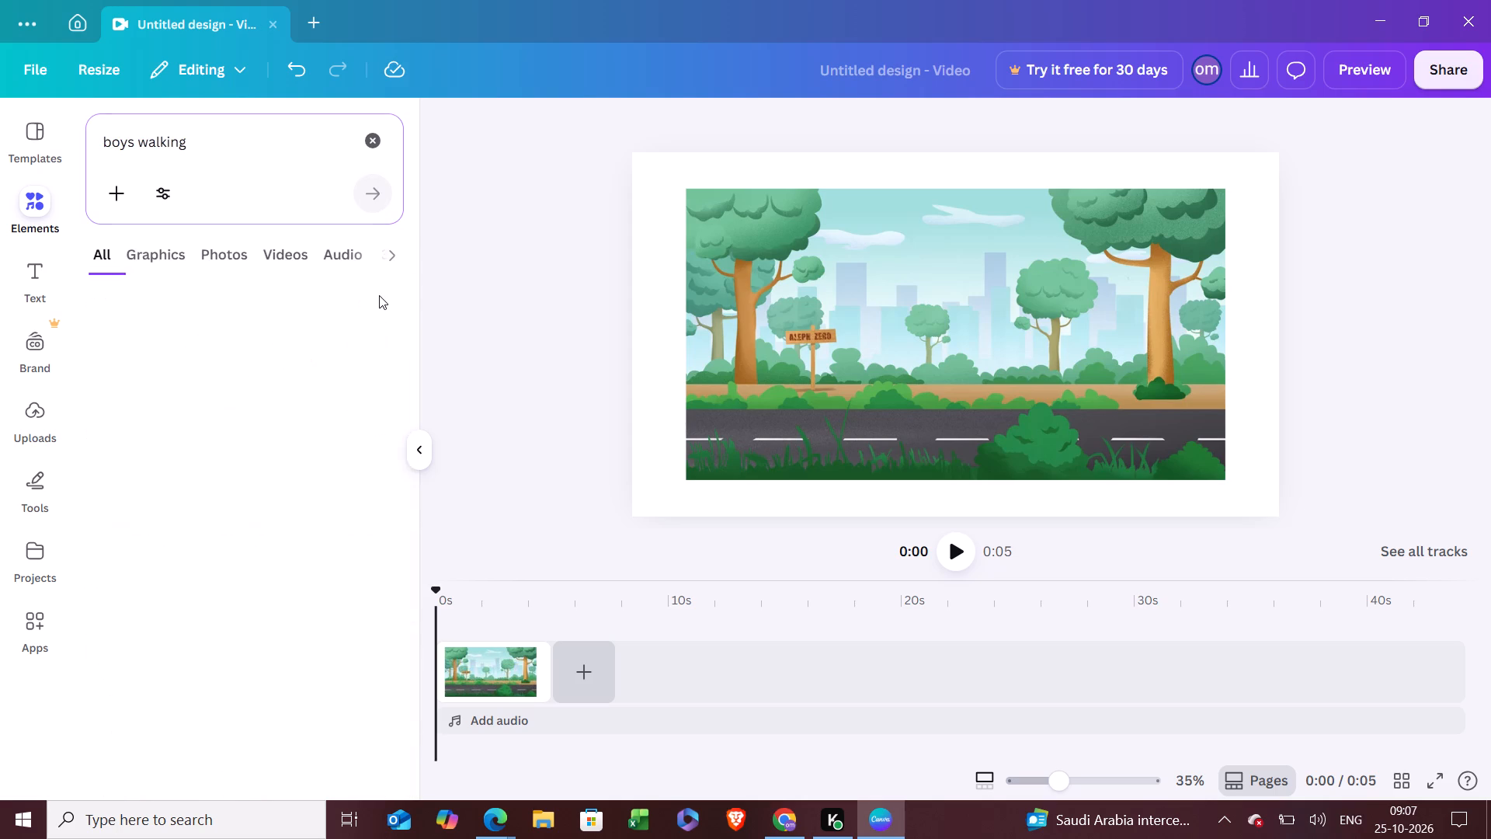
Find the boy in a striped shirt with a yellow backpack among the graphics and add it to the road scene.
scroll(297, 357, "down", 1)
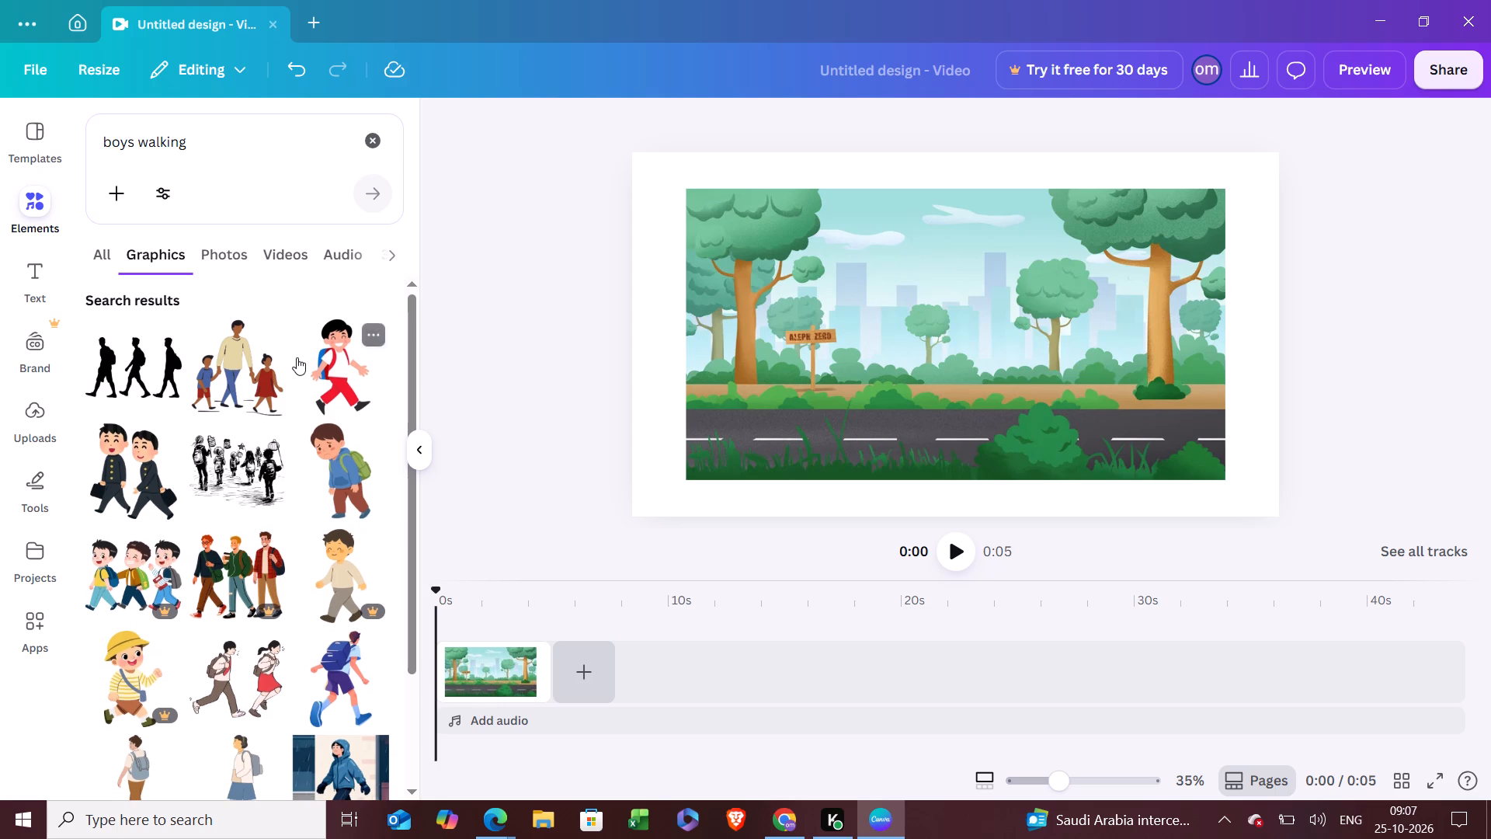
scroll(297, 357, "down", 2)
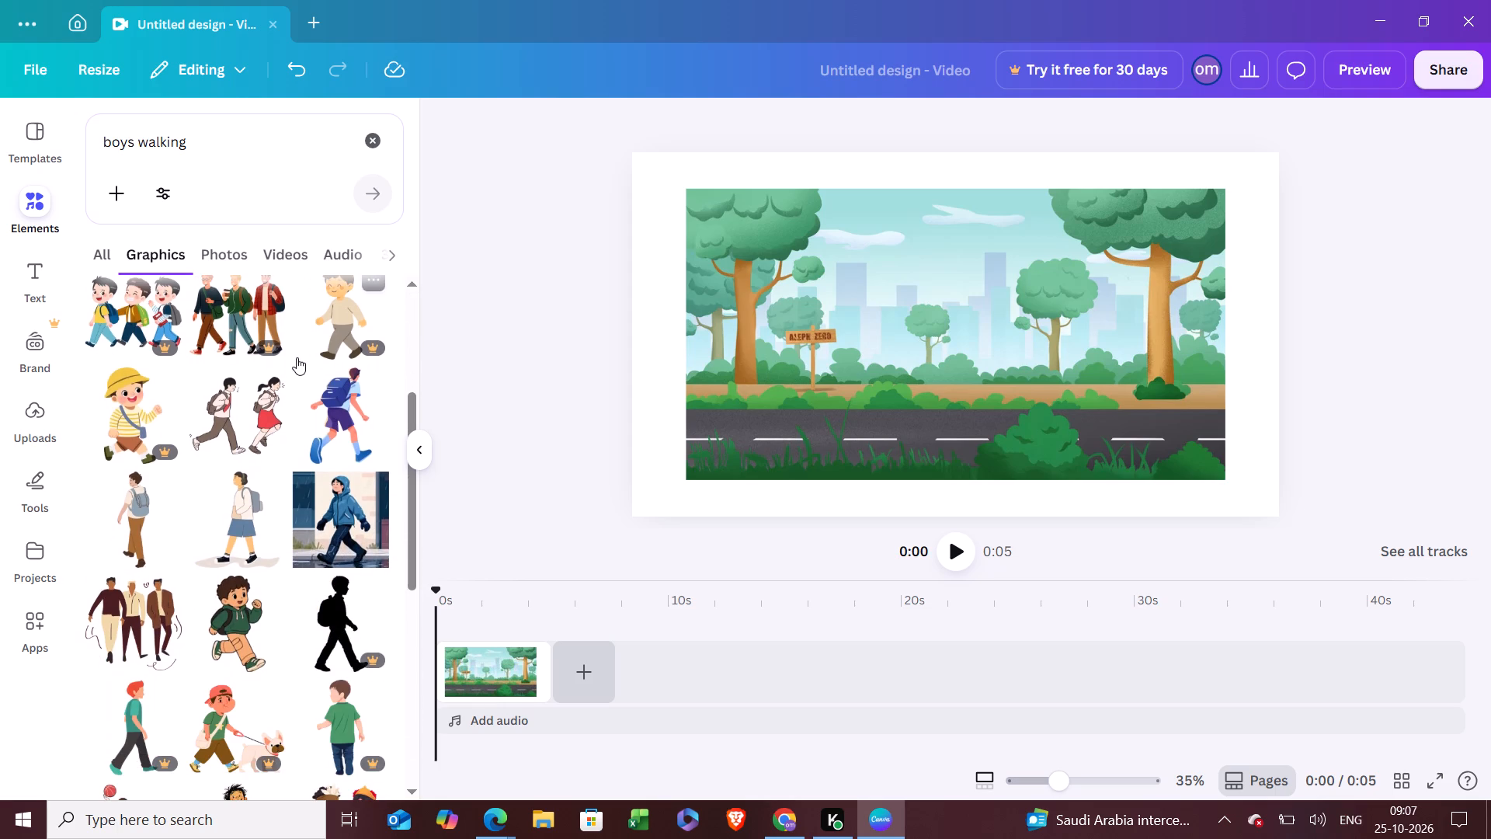
scroll(297, 357, "down", 2)
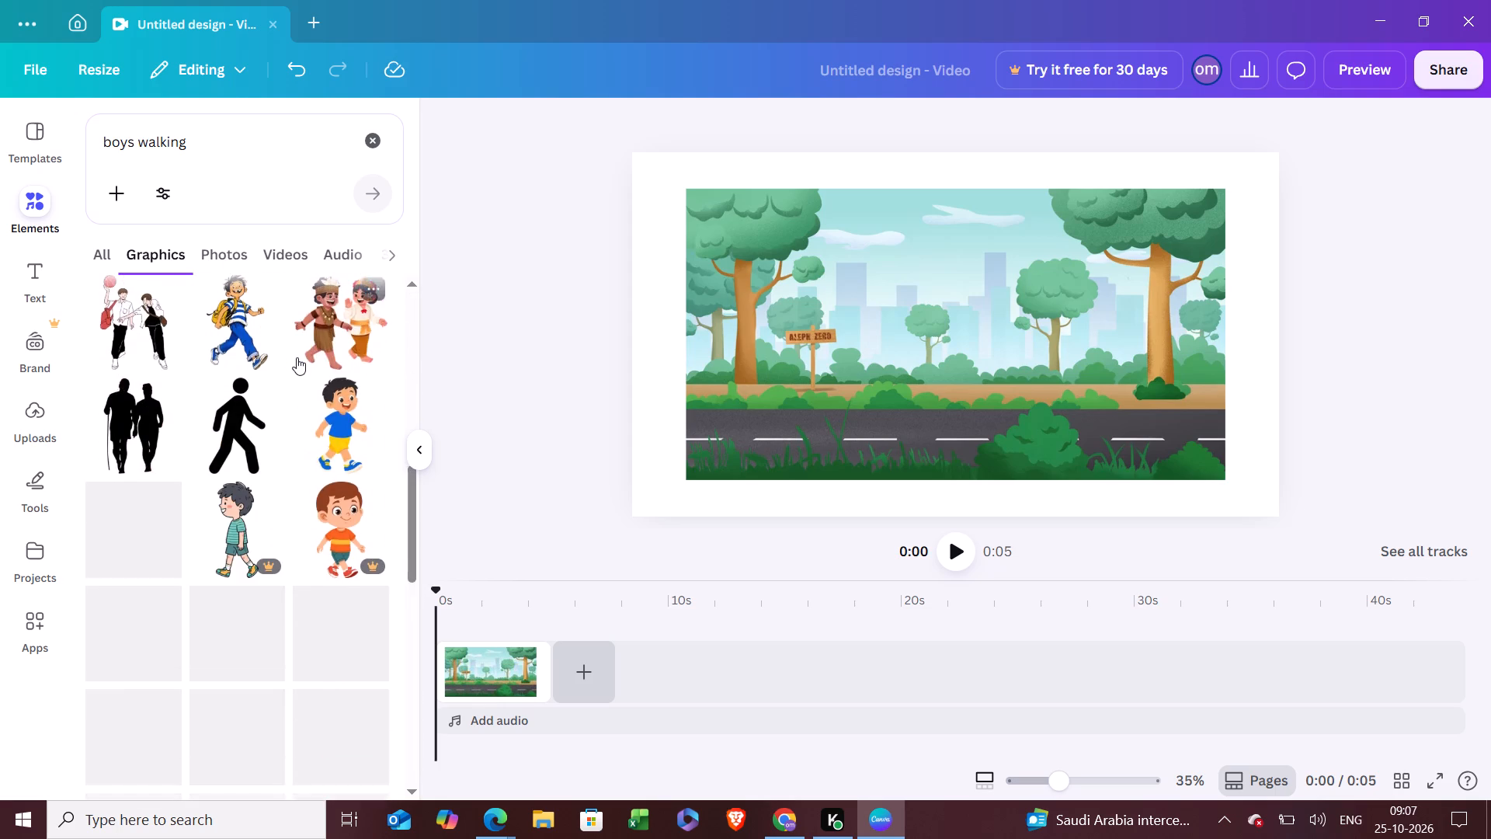
scroll(297, 357, "down", 1)
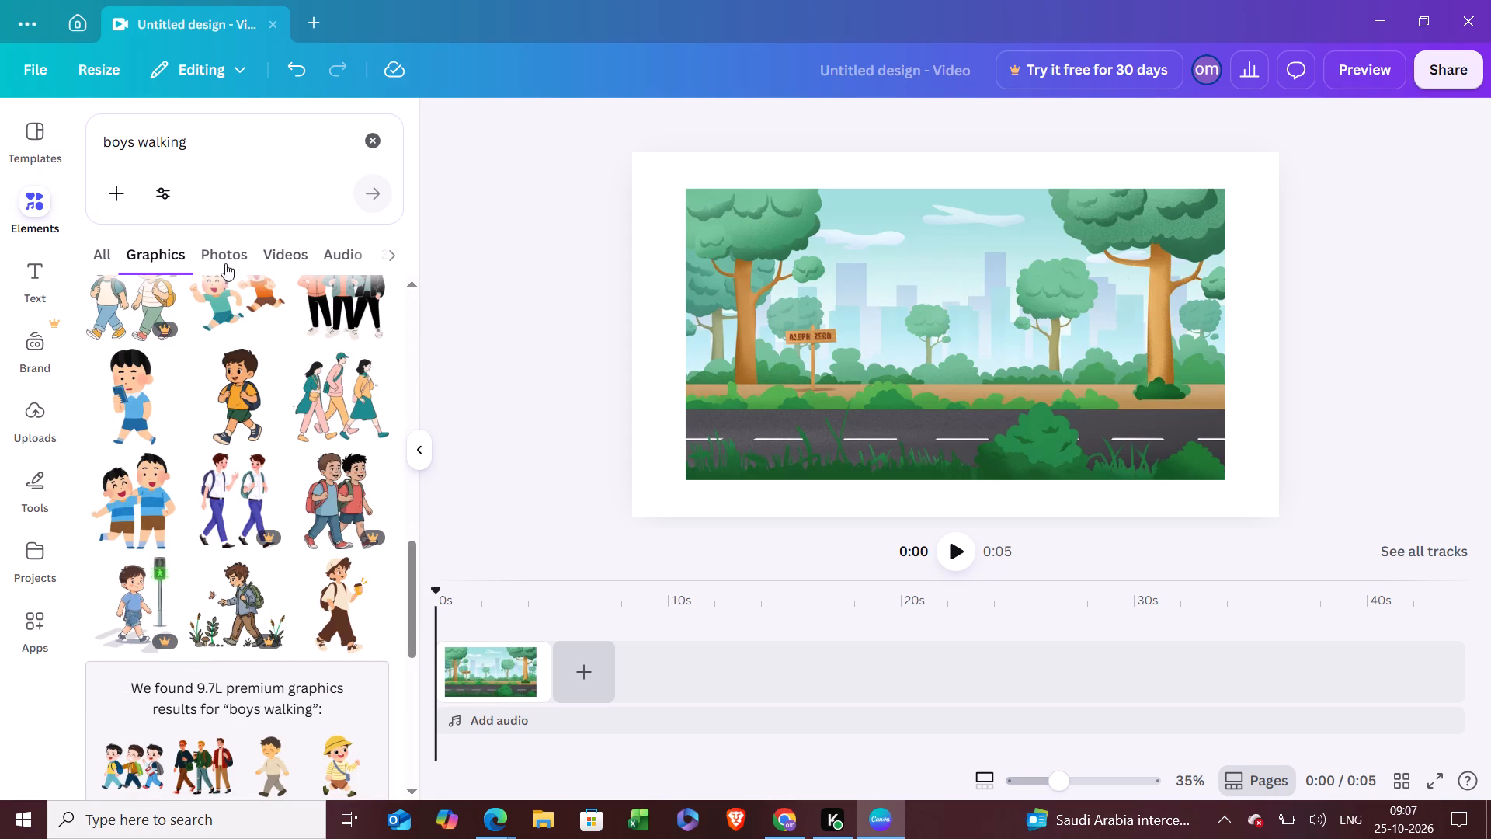
left_click(391, 250)
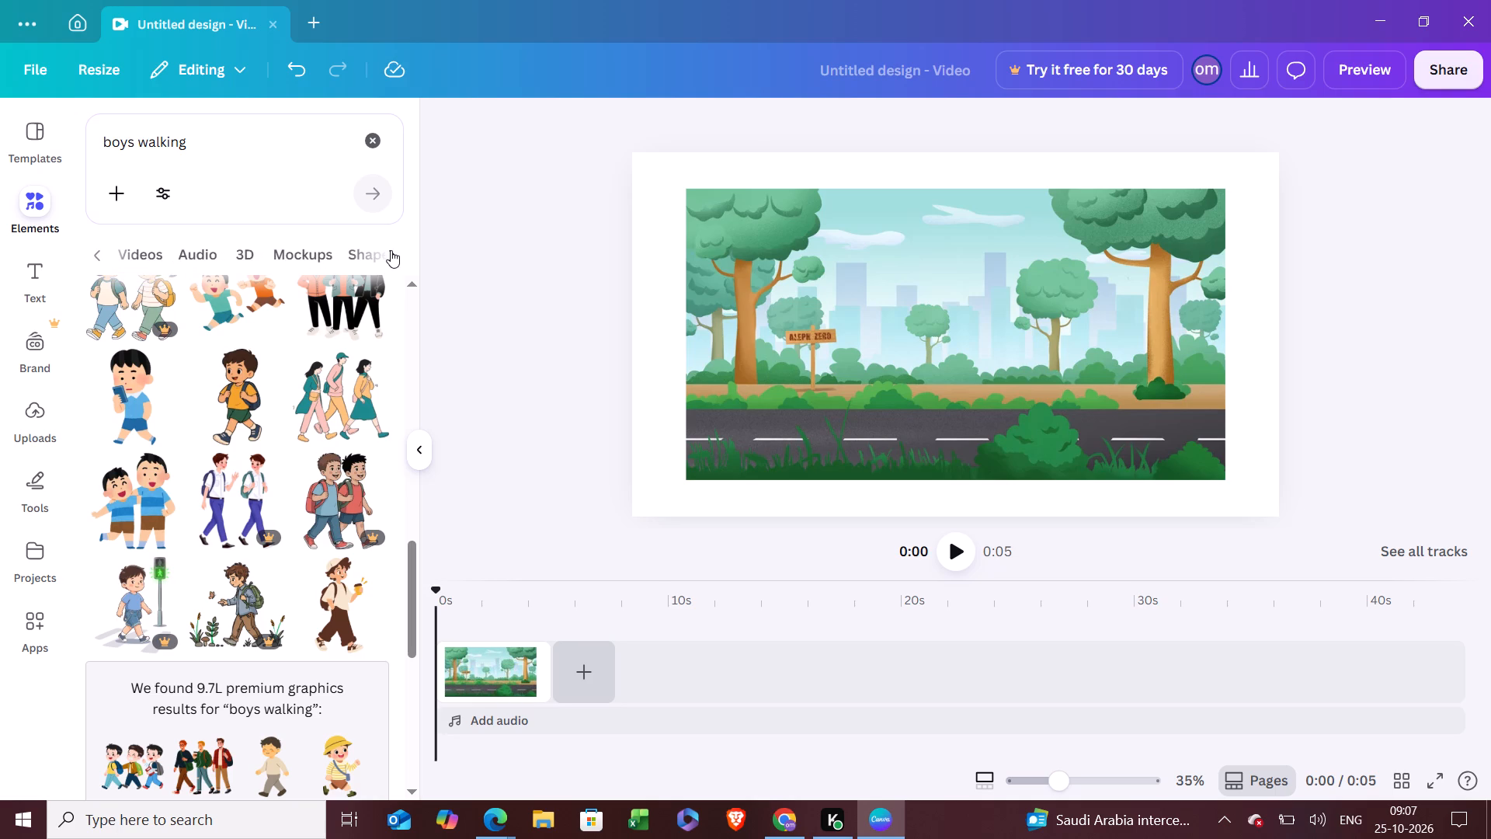
left_click(391, 250)
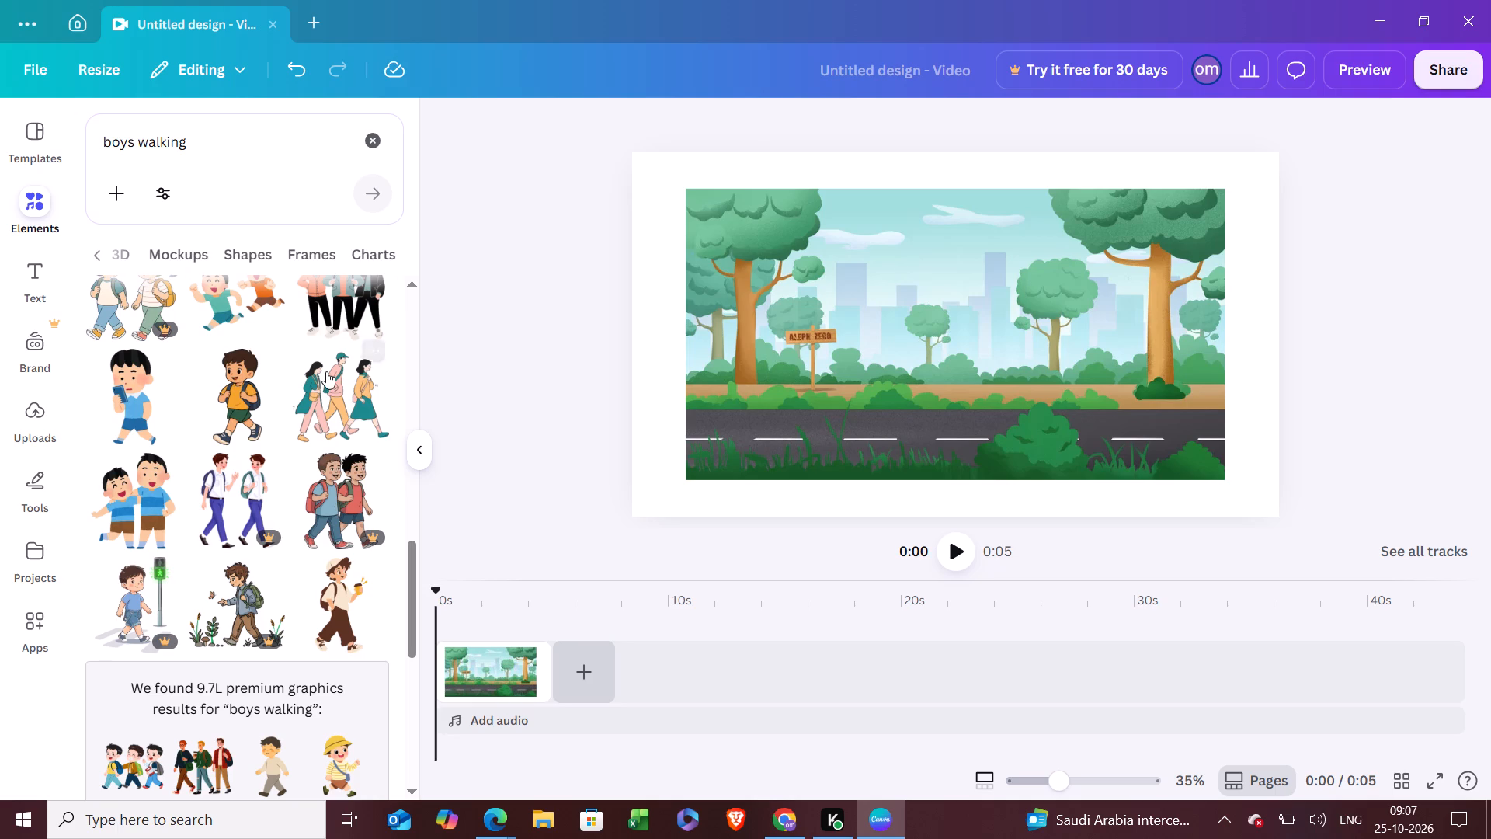
scroll(326, 371, "down", 1)
scroll(326, 371, "up", 2)
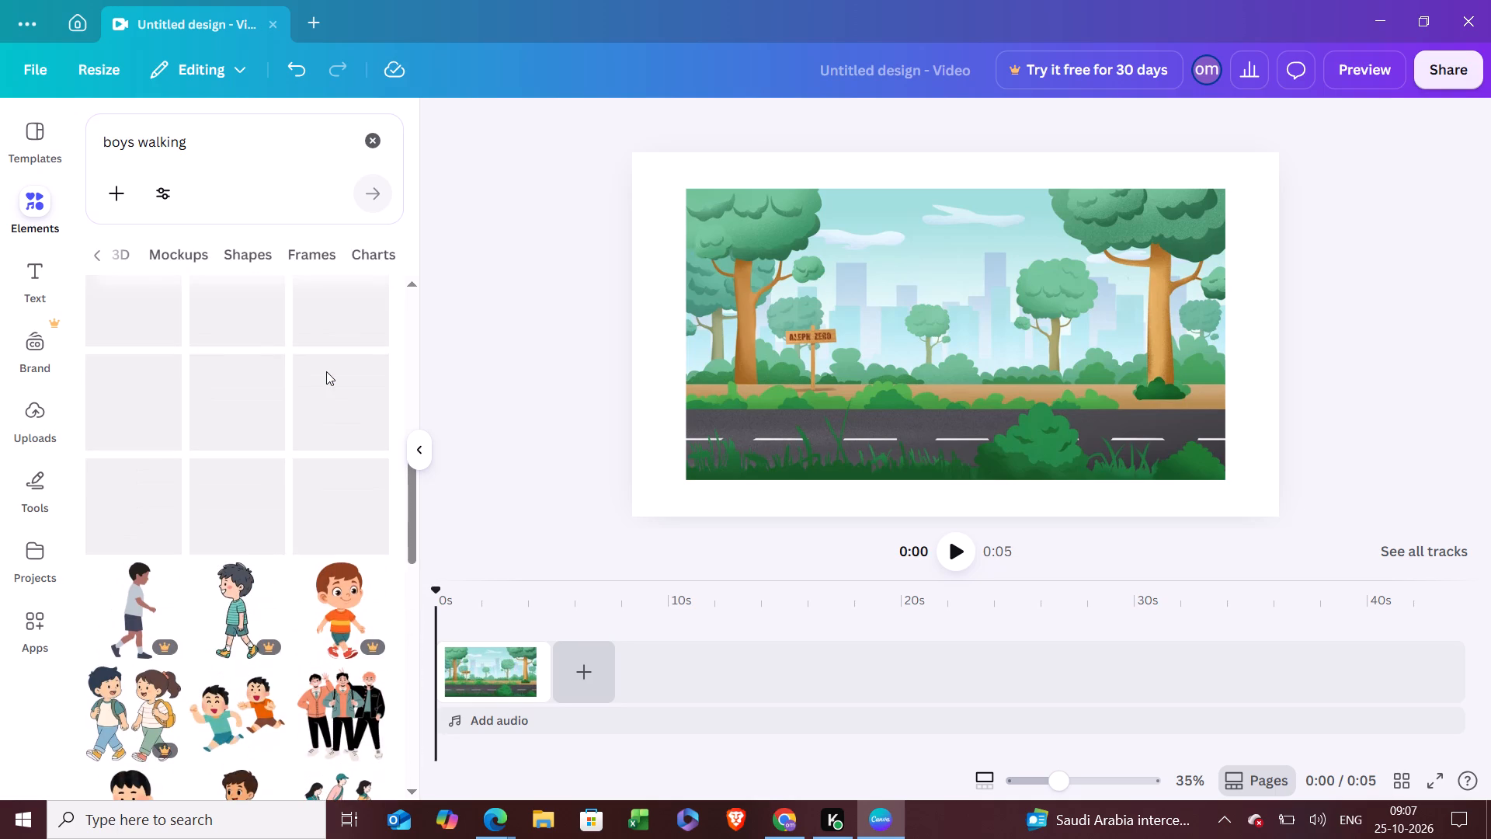
scroll(326, 371, "up", 1)
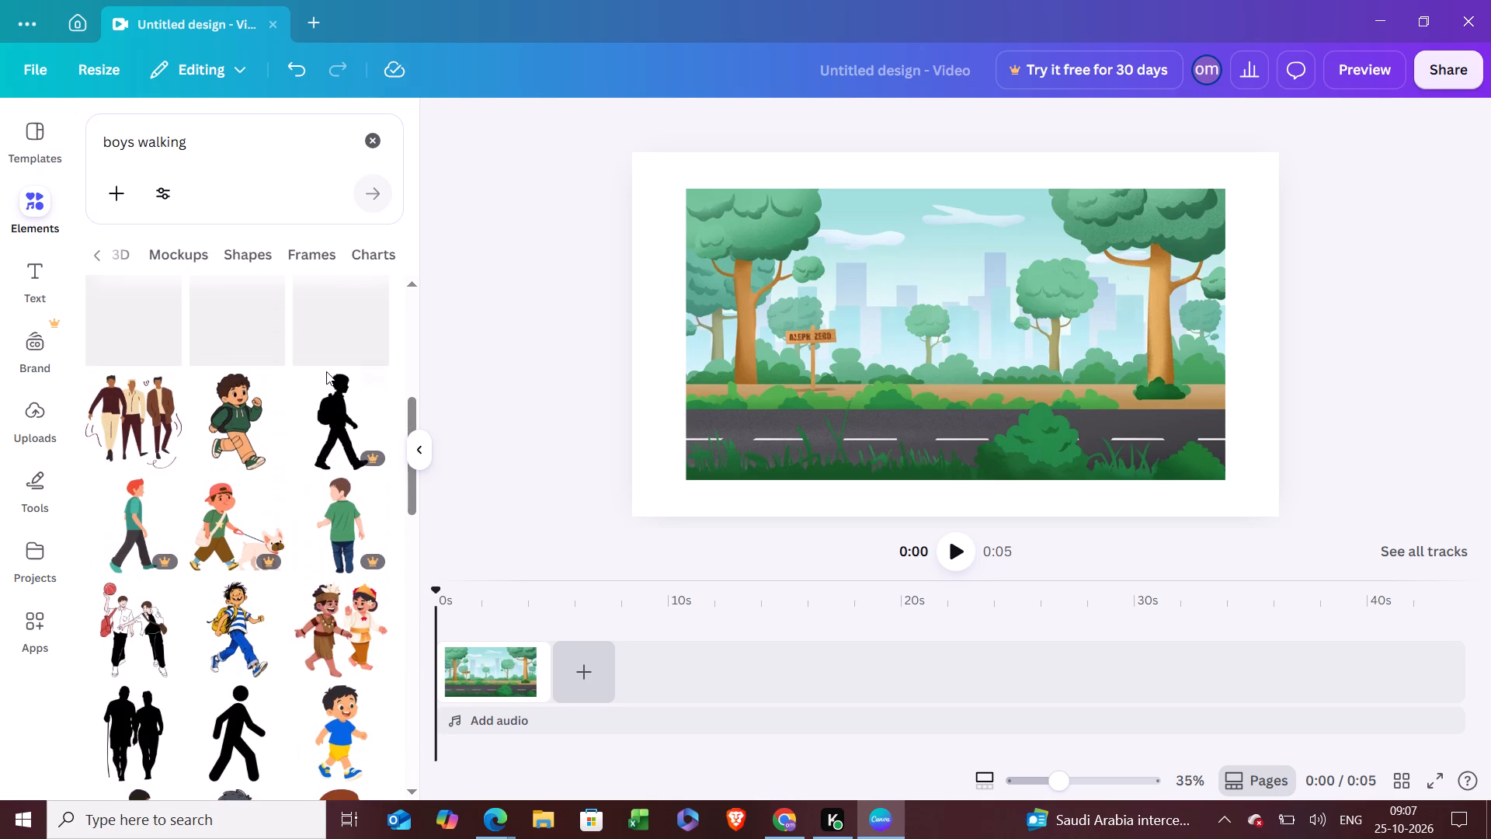
scroll(326, 371, "up", 1)
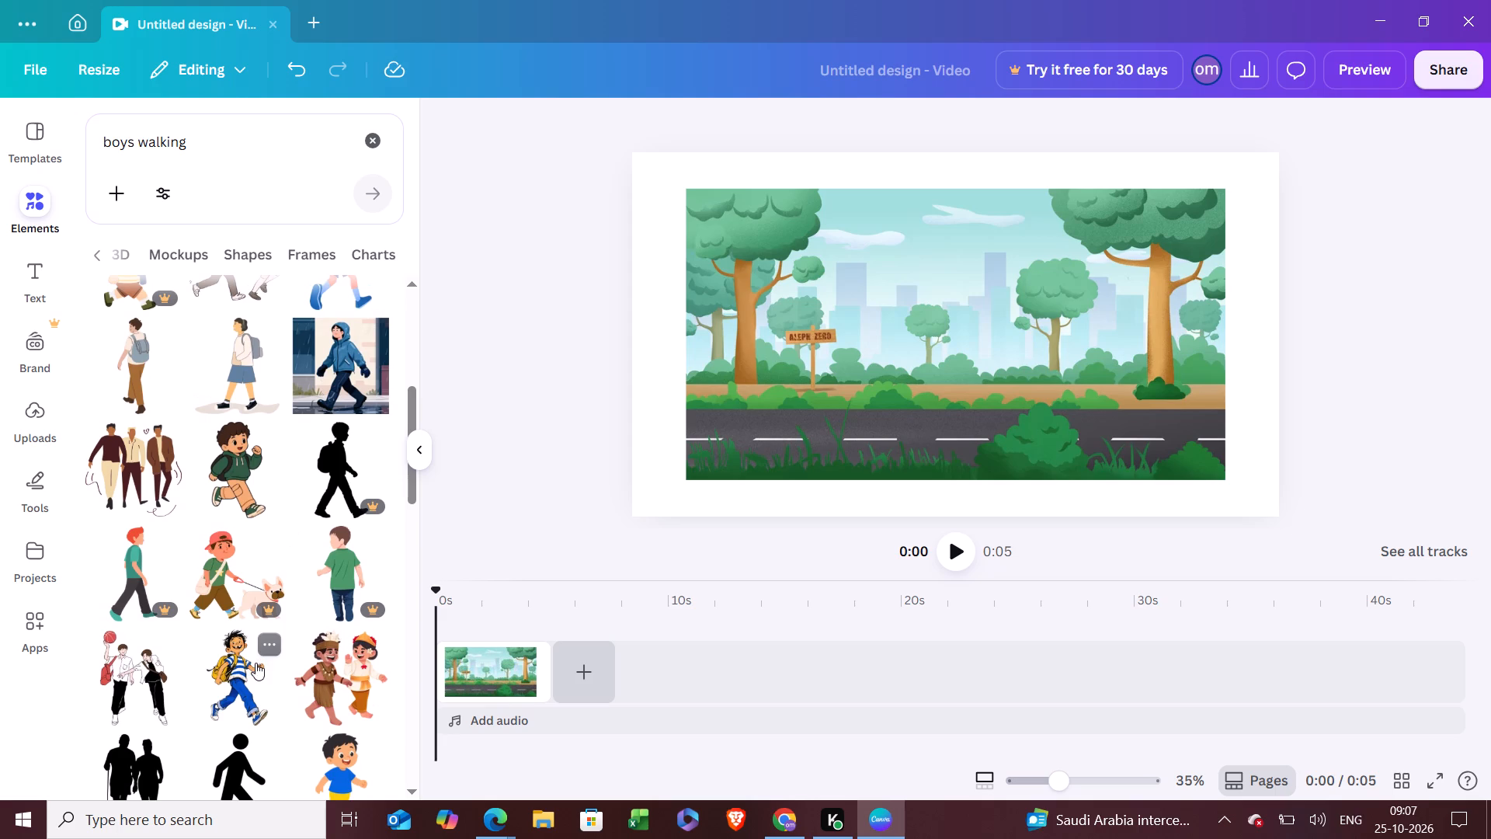
left_click(253, 670)
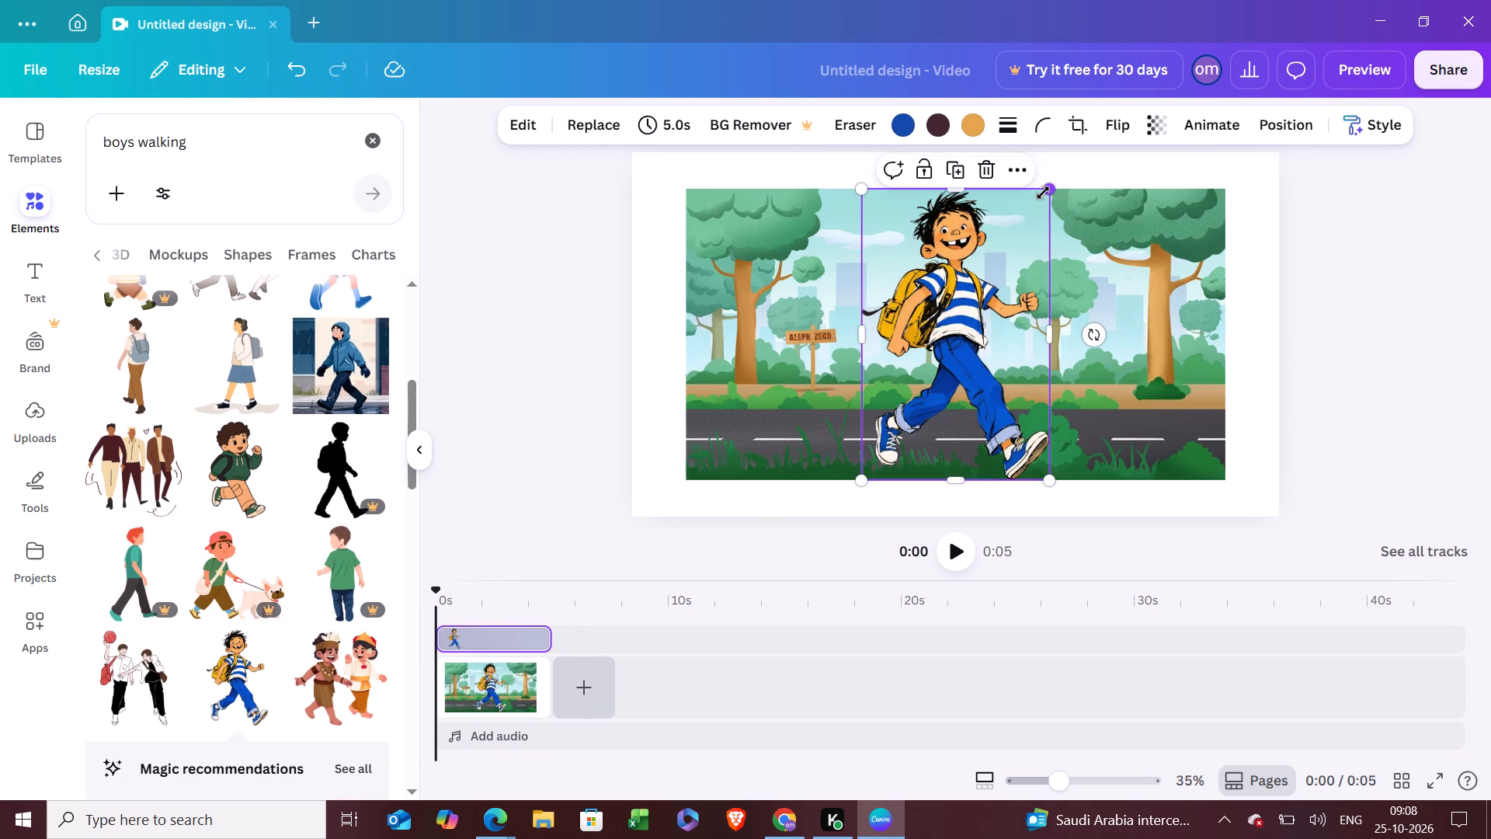
Shrink the boy with the yellow backpack to suit the scene and place him at the left end of the road.
left_click_drag(1048, 193, 1006, 280)
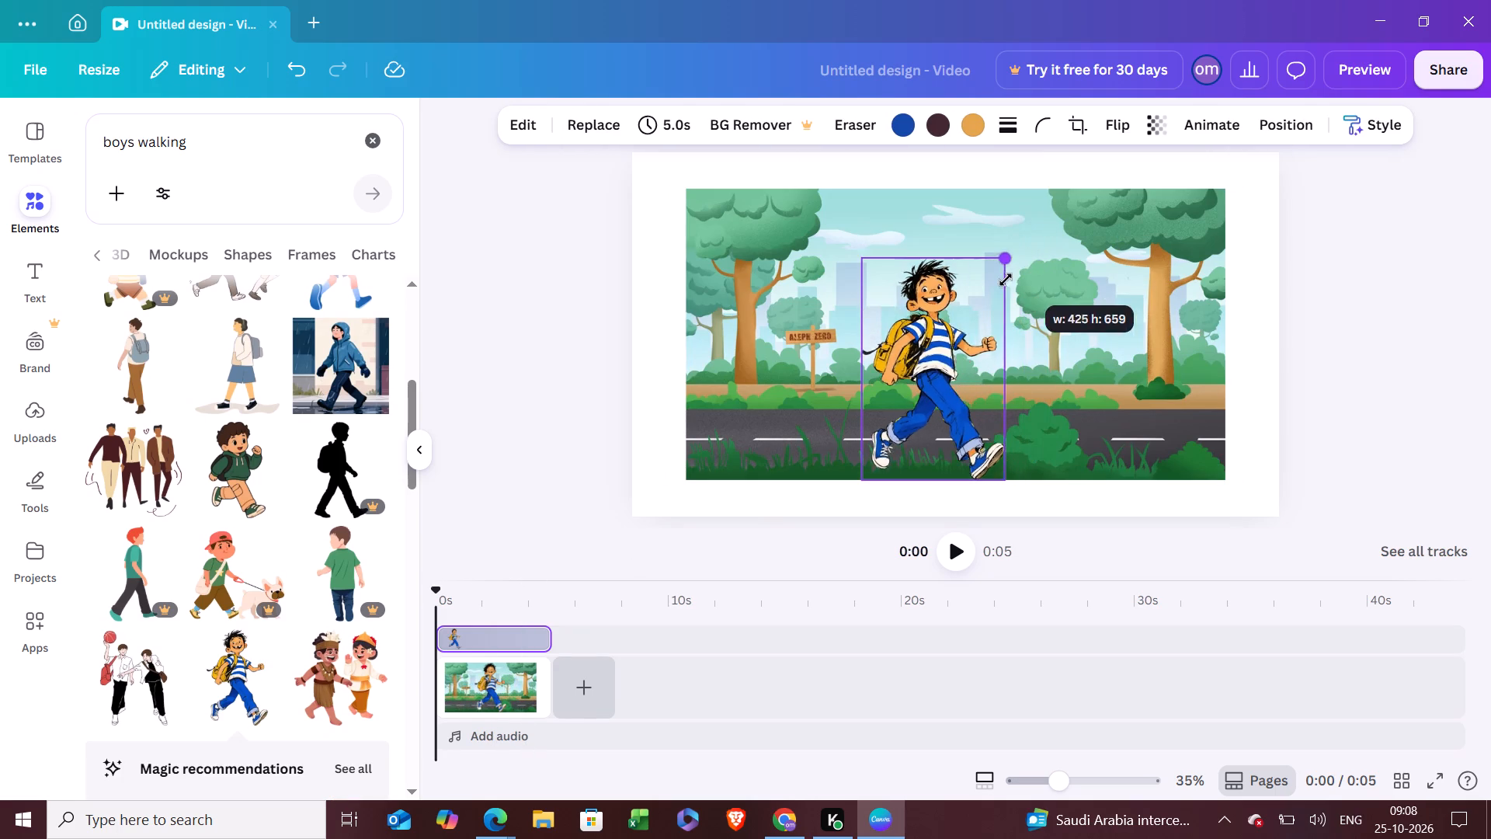
left_click_drag(1006, 280, 944, 361)
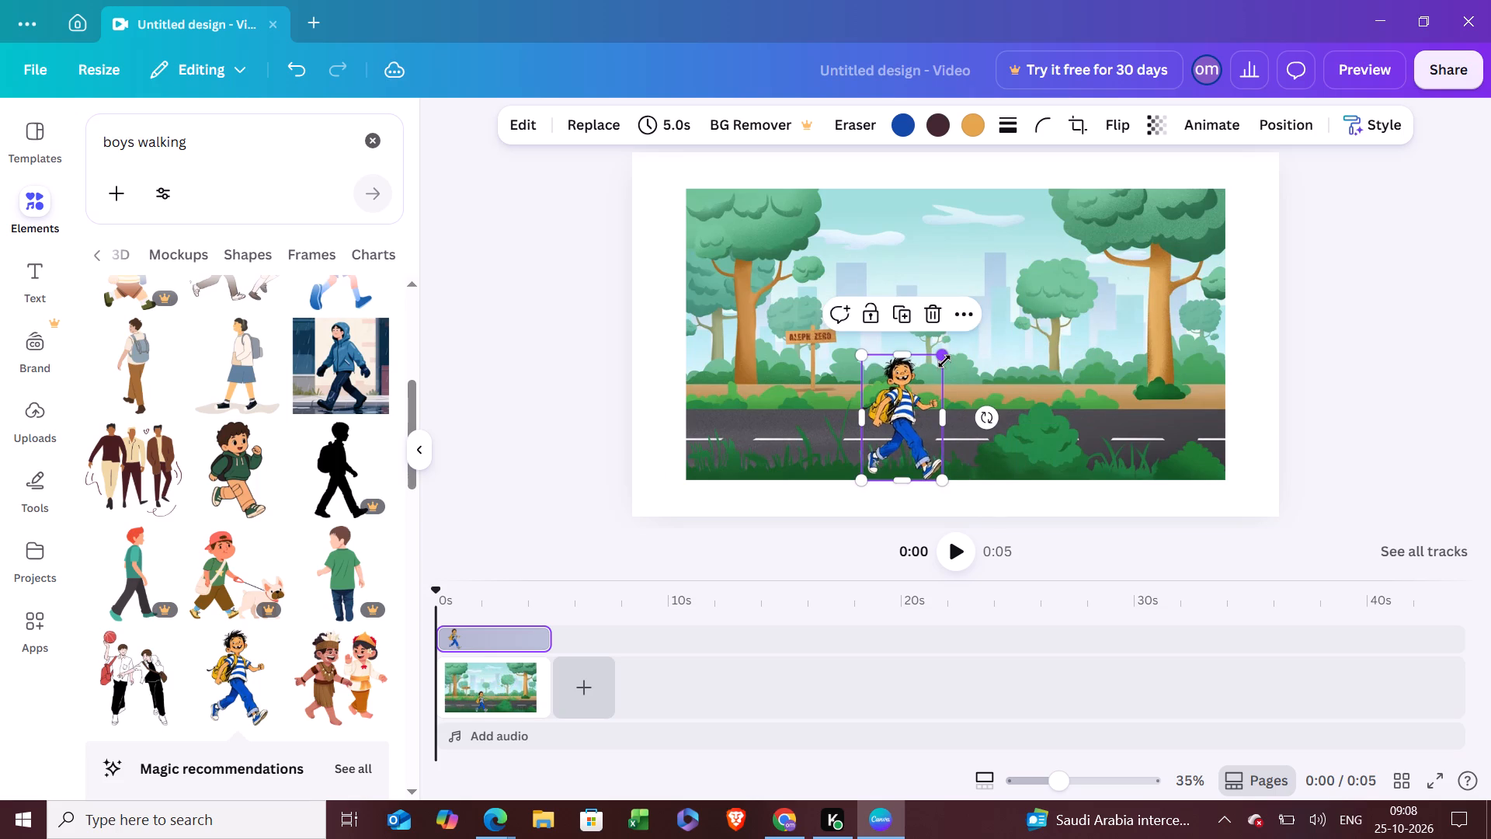
left_click_drag(909, 403, 774, 364)
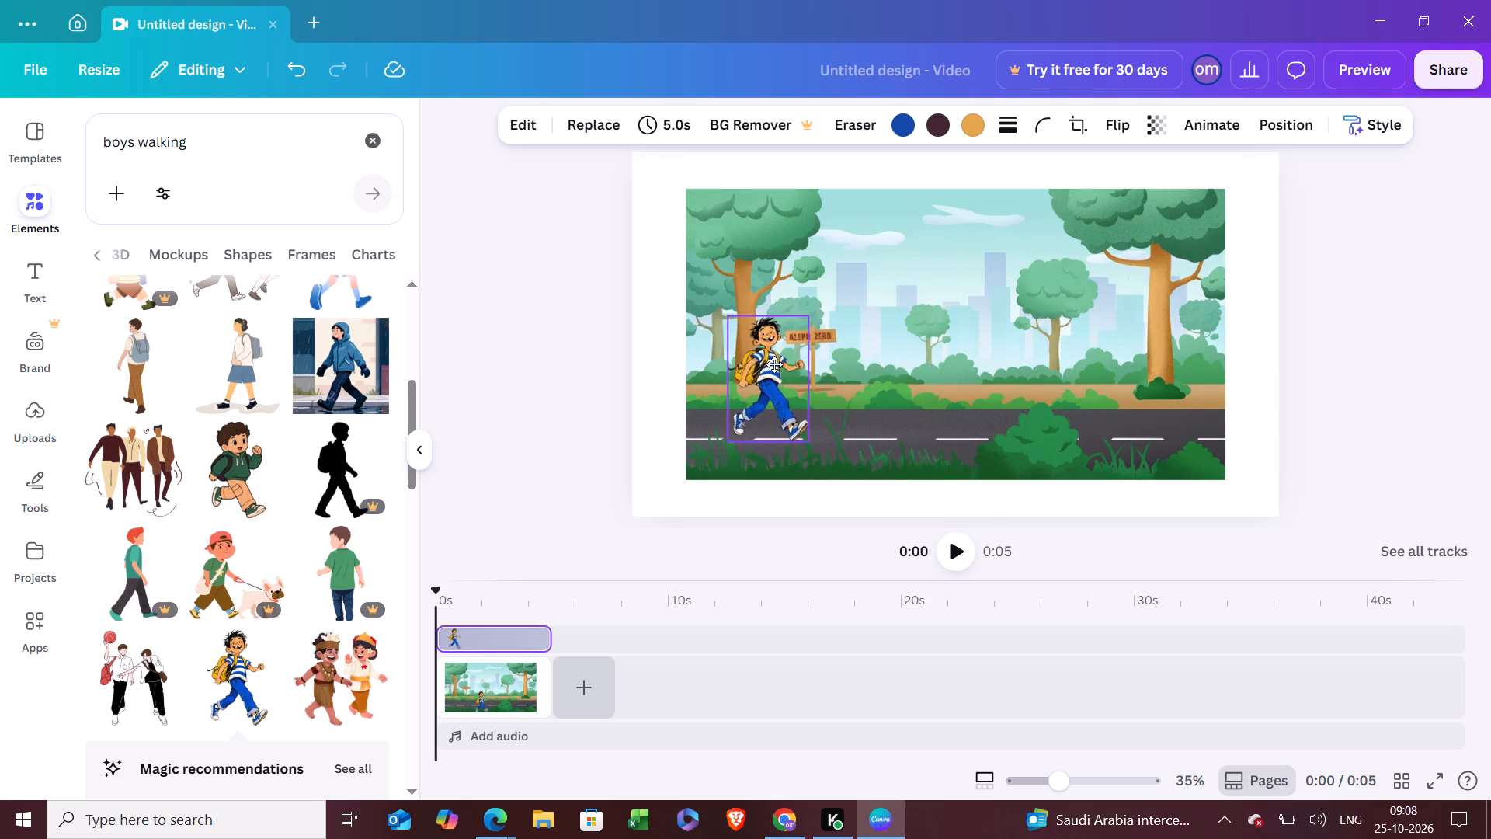
left_click_drag(774, 364, 749, 370)
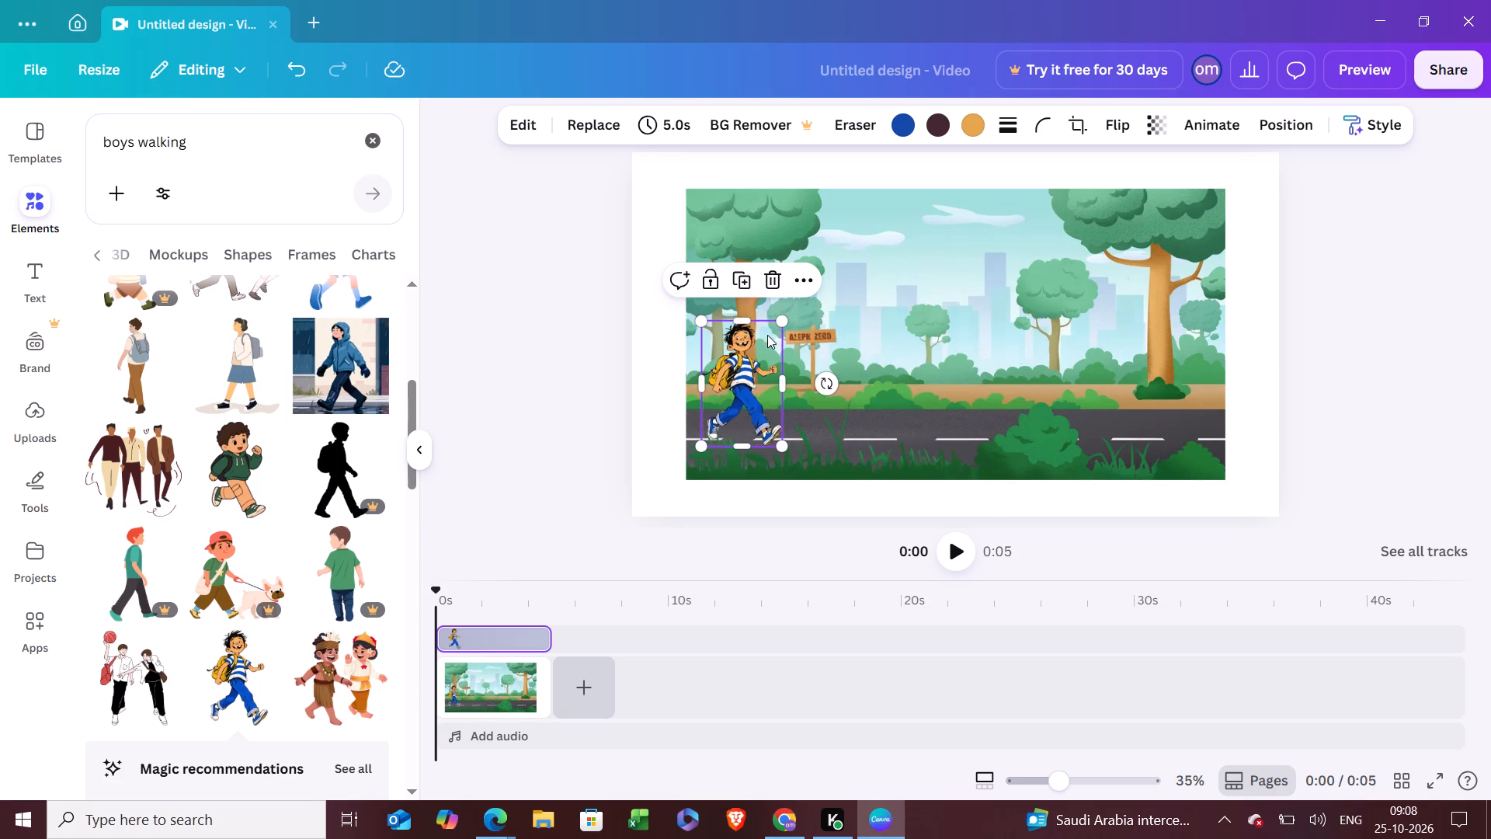
left_click_drag(778, 324, 766, 346)
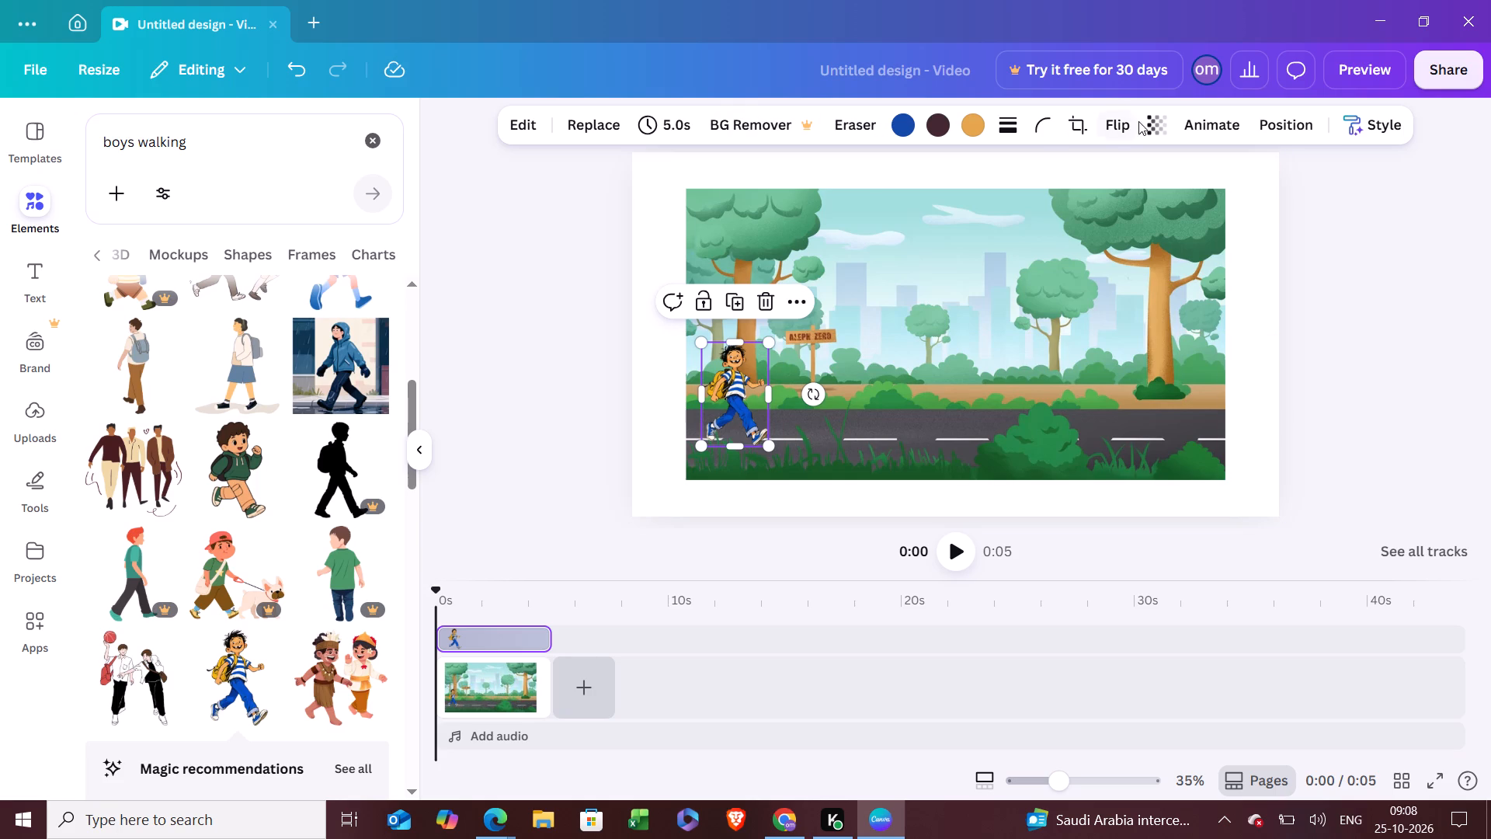
Create a custom animation that moves the boy in a straight line along the road to the scene's right side.
left_click(1201, 127)
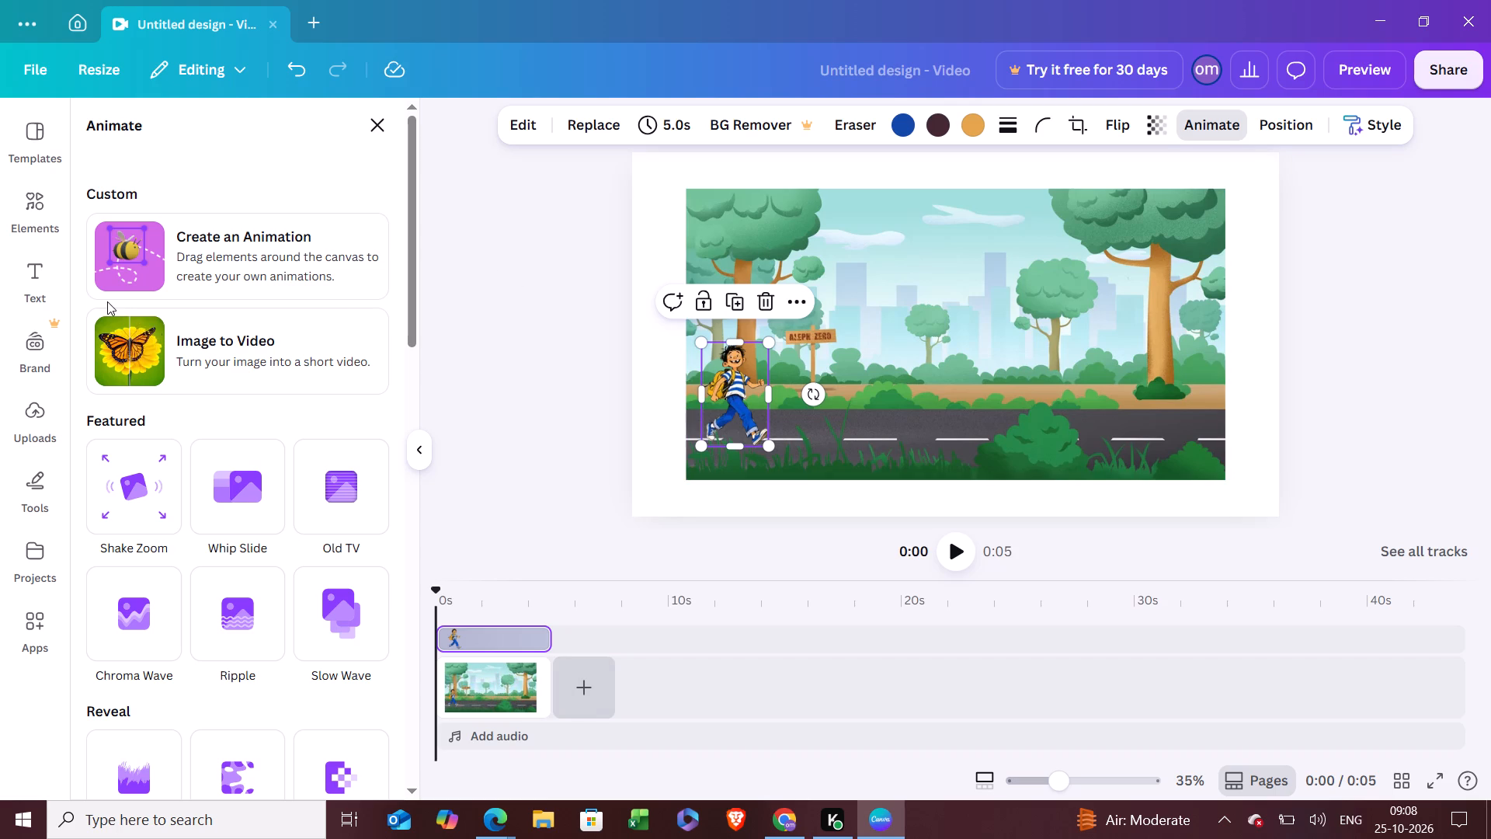
left_click(215, 255)
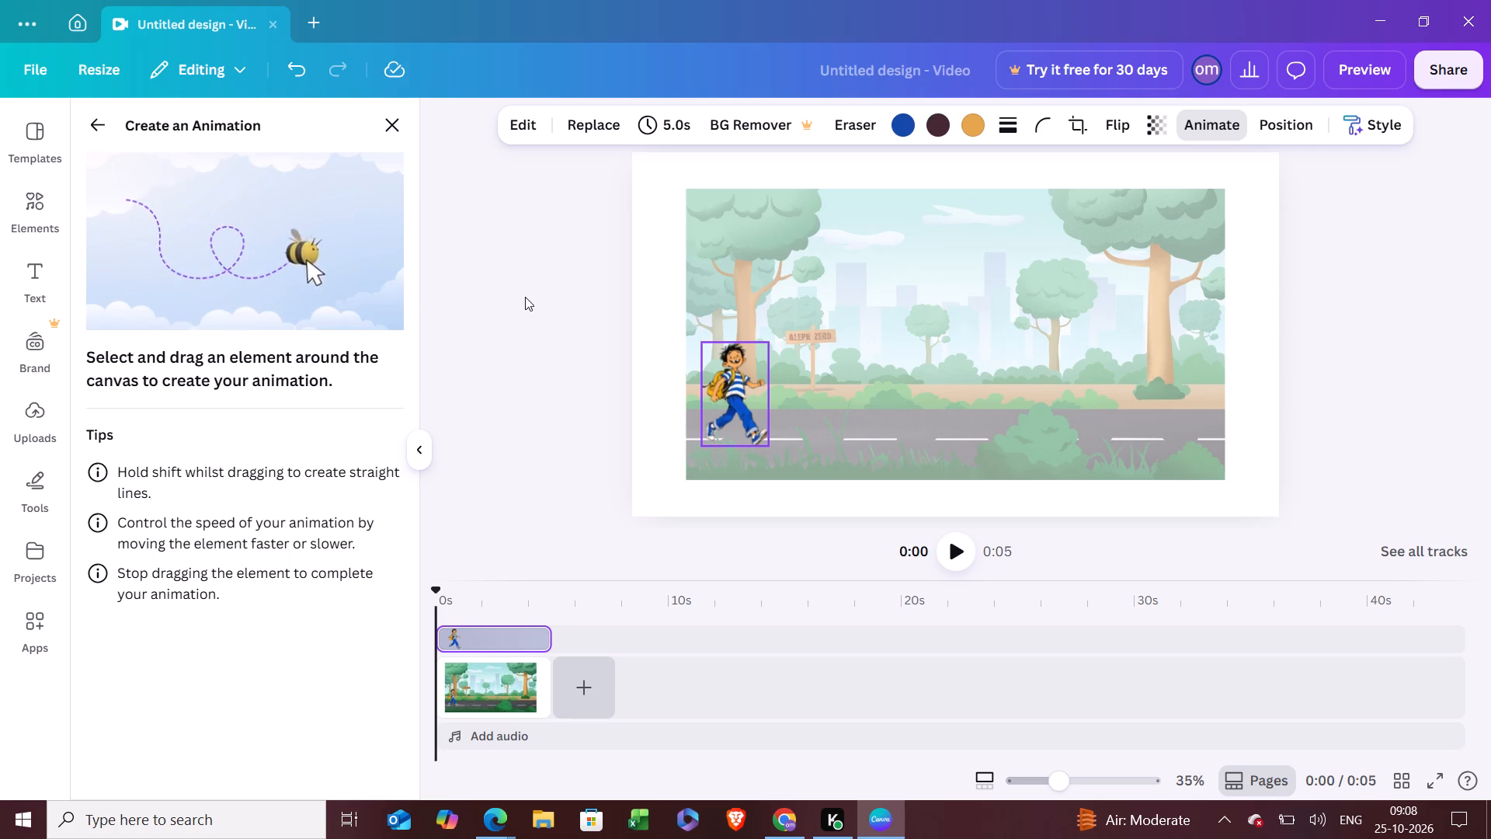
left_click_drag(758, 395, 801, 395, "shift")
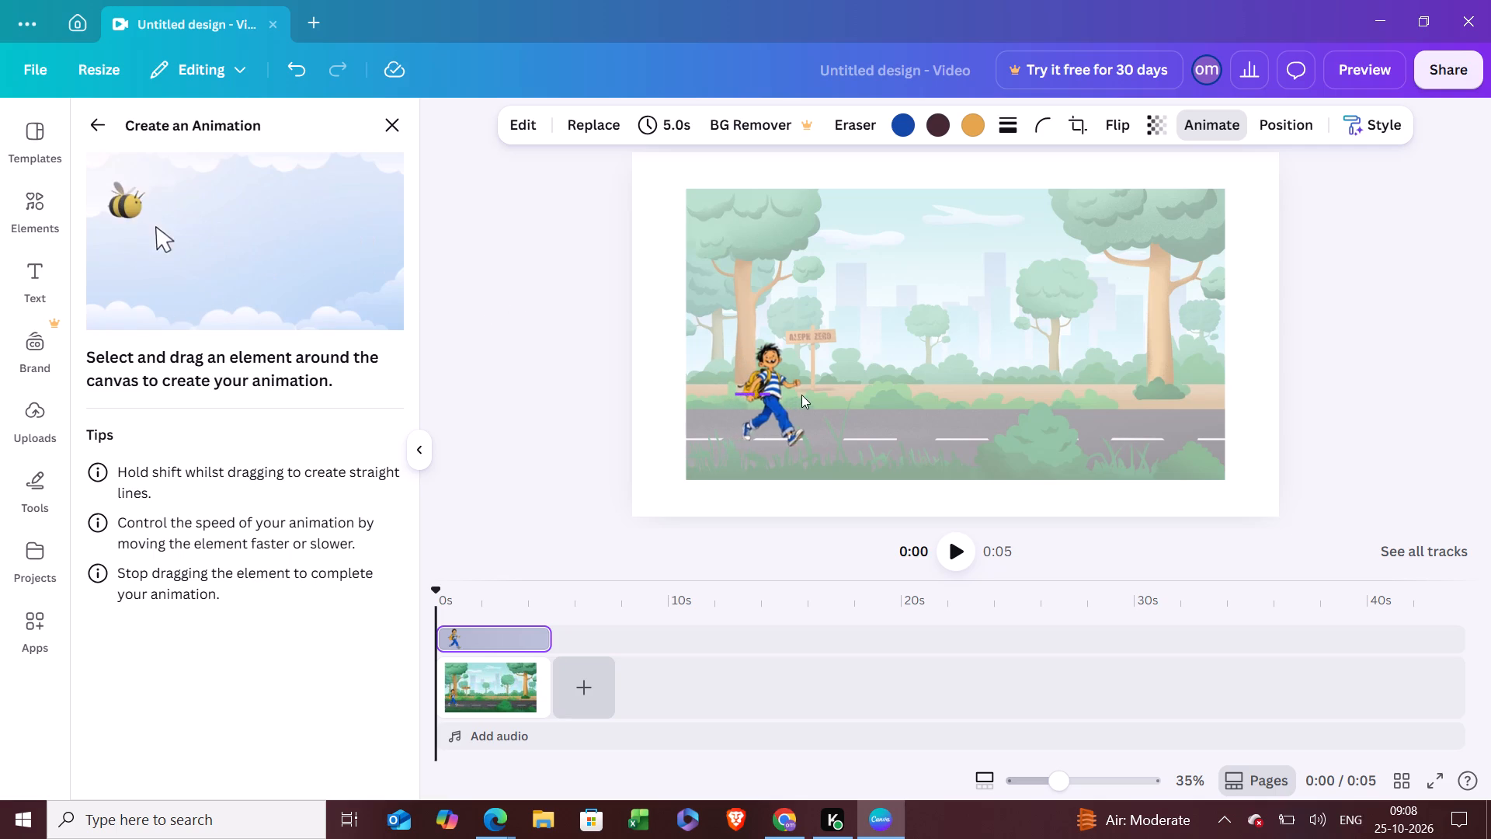
left_click_drag(801, 395, 1006, 400, "shift")
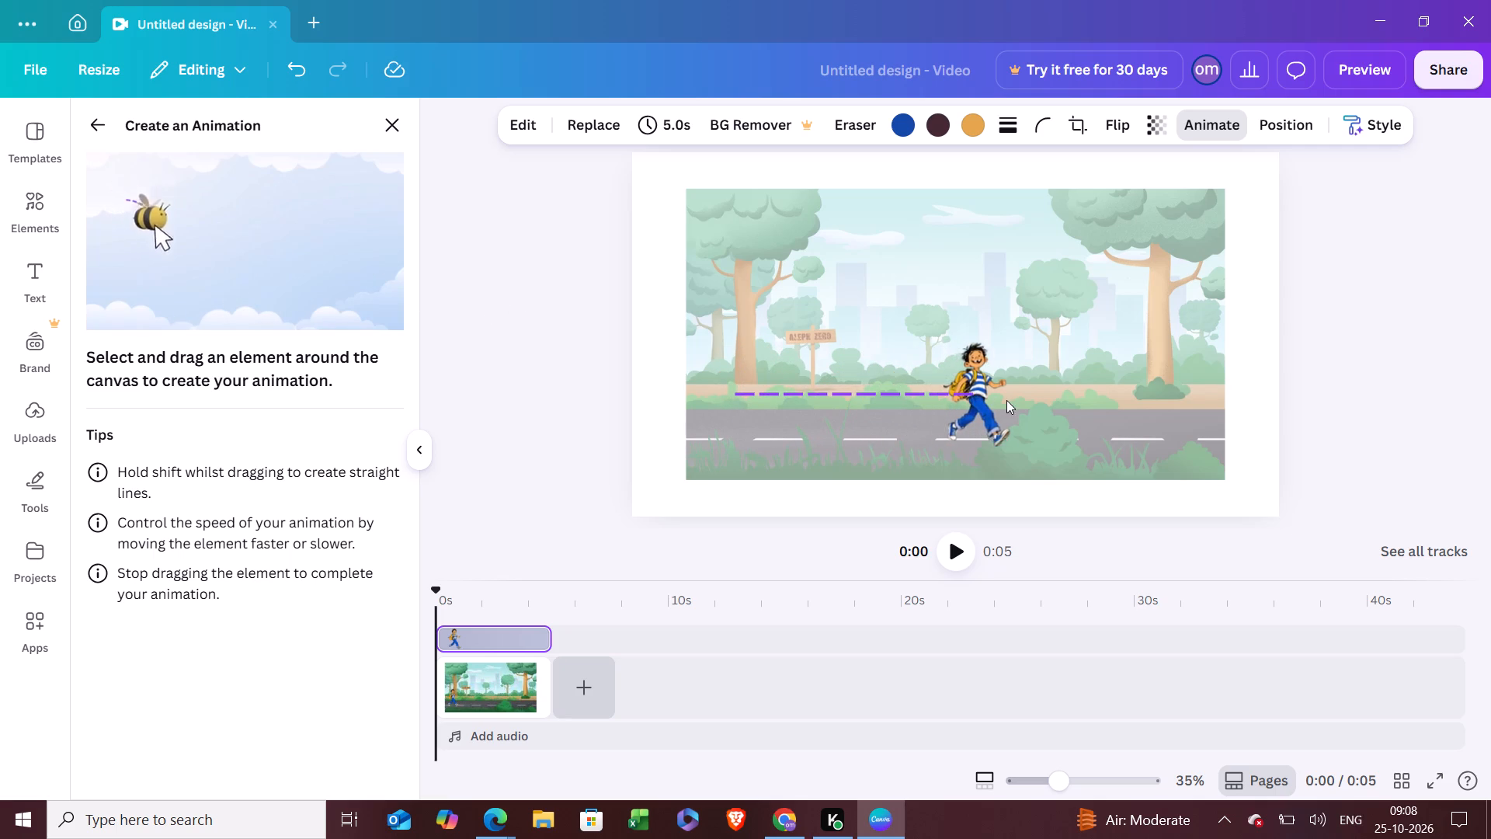
left_click_drag(1006, 400, 1171, 393, "shift")
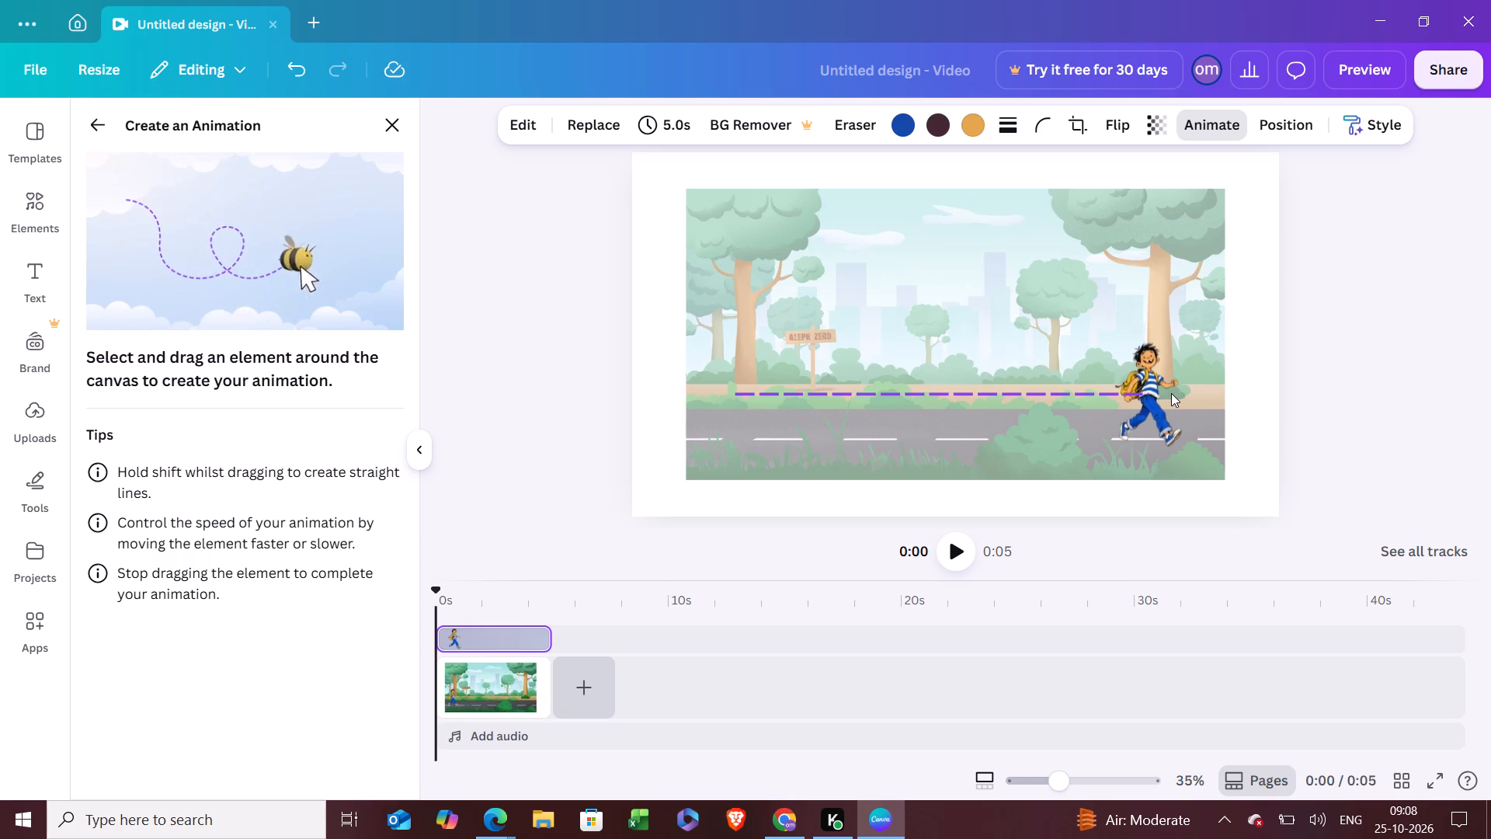
left_click_drag(1171, 393, 1197, 392, "shift")
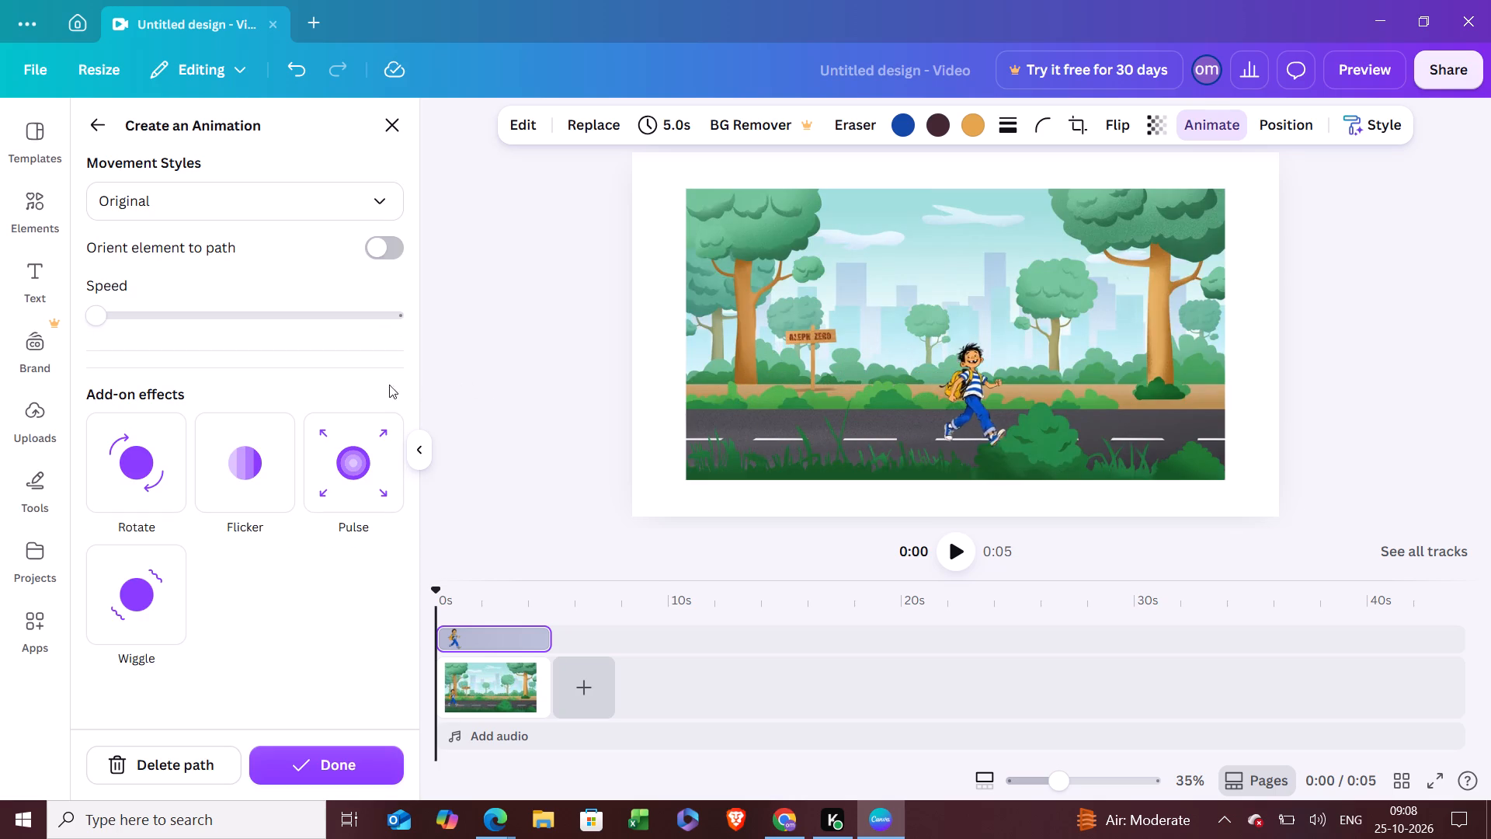
Set the boy's path animation to the slowest speed, orient him to the path, and preview the video.
left_click(129, 315)
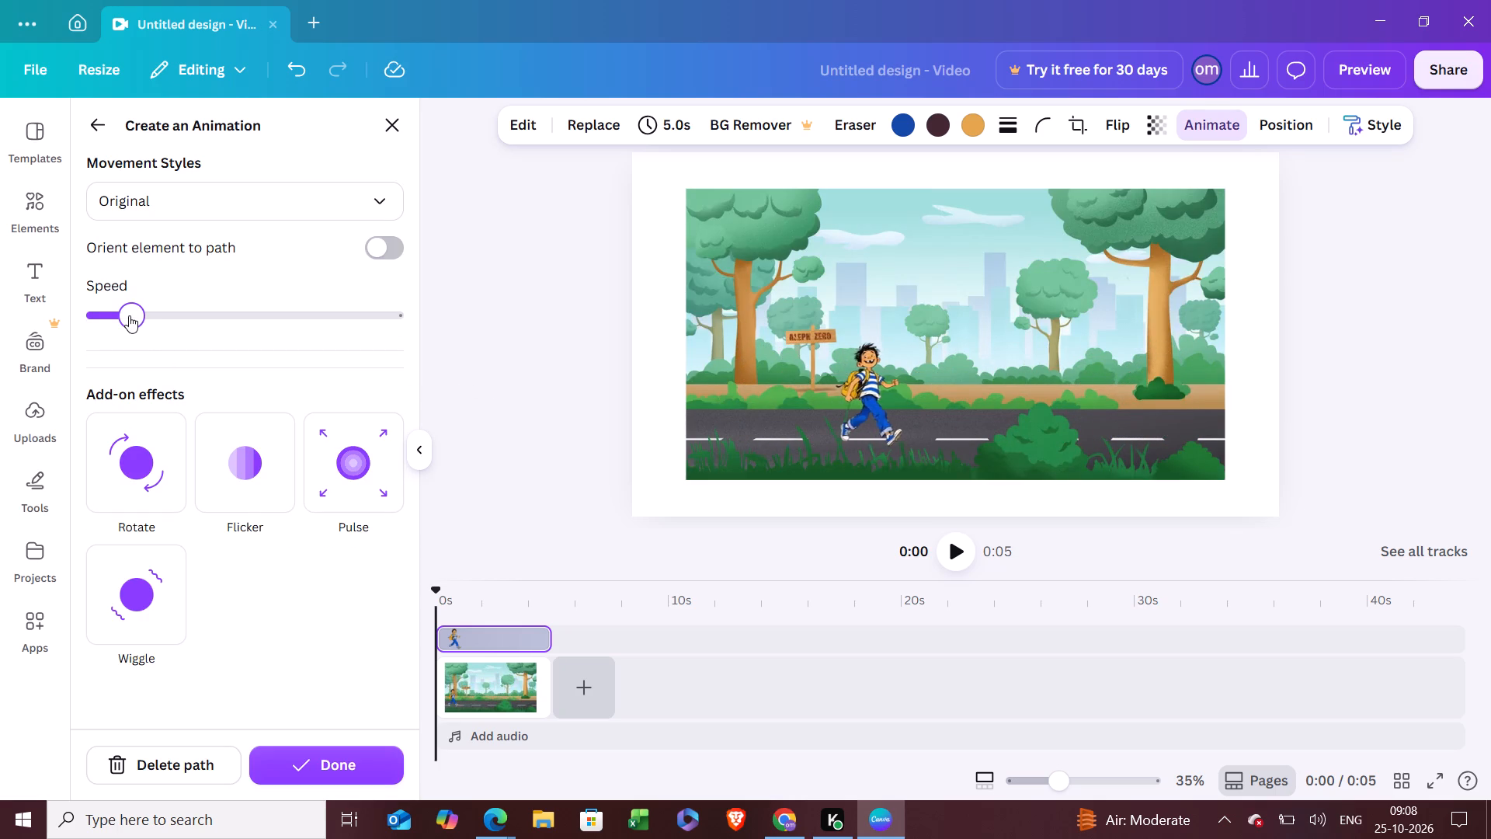
left_click(89, 316)
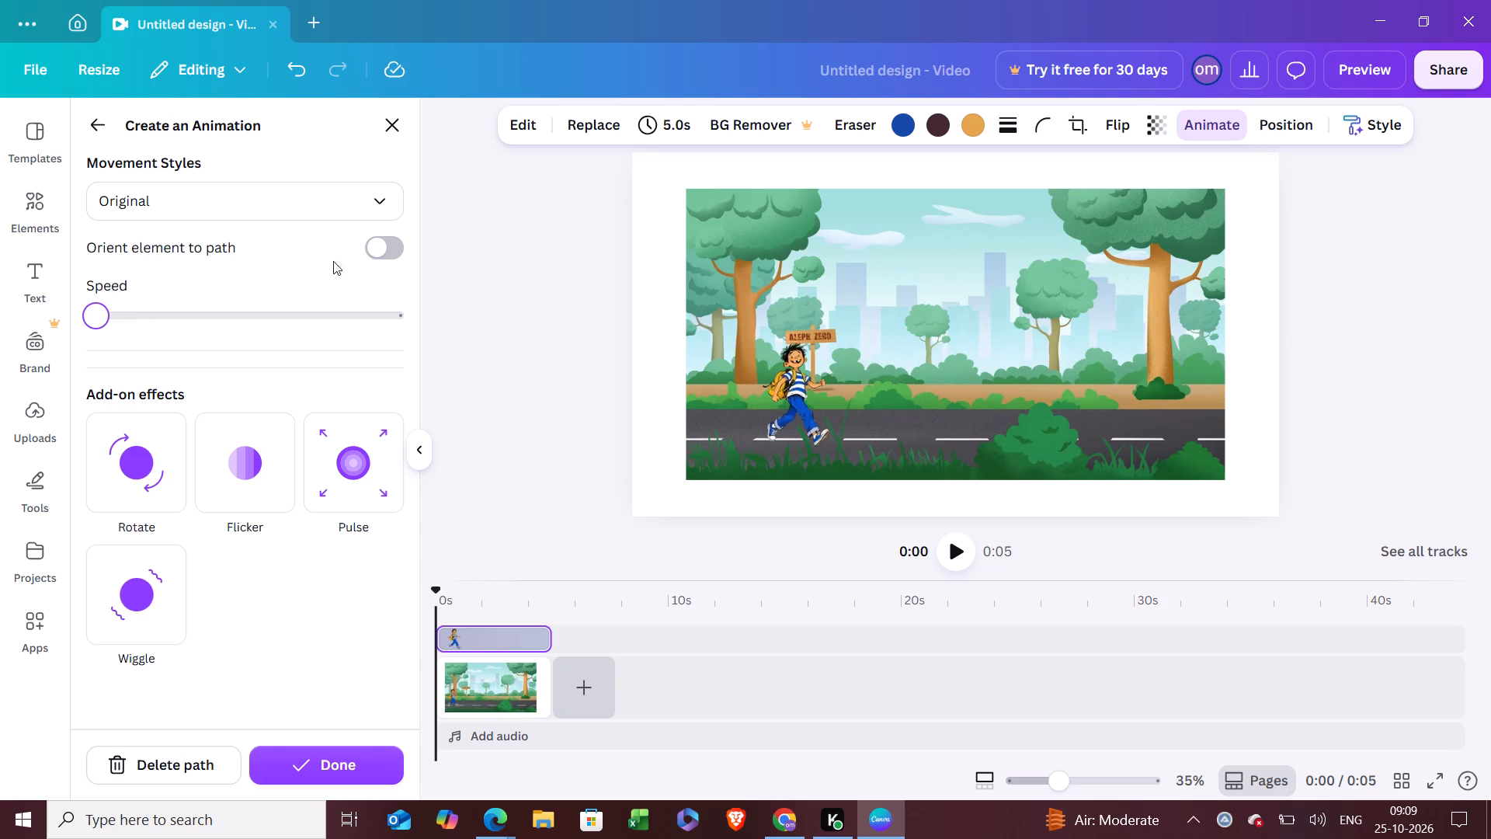
left_click(381, 258)
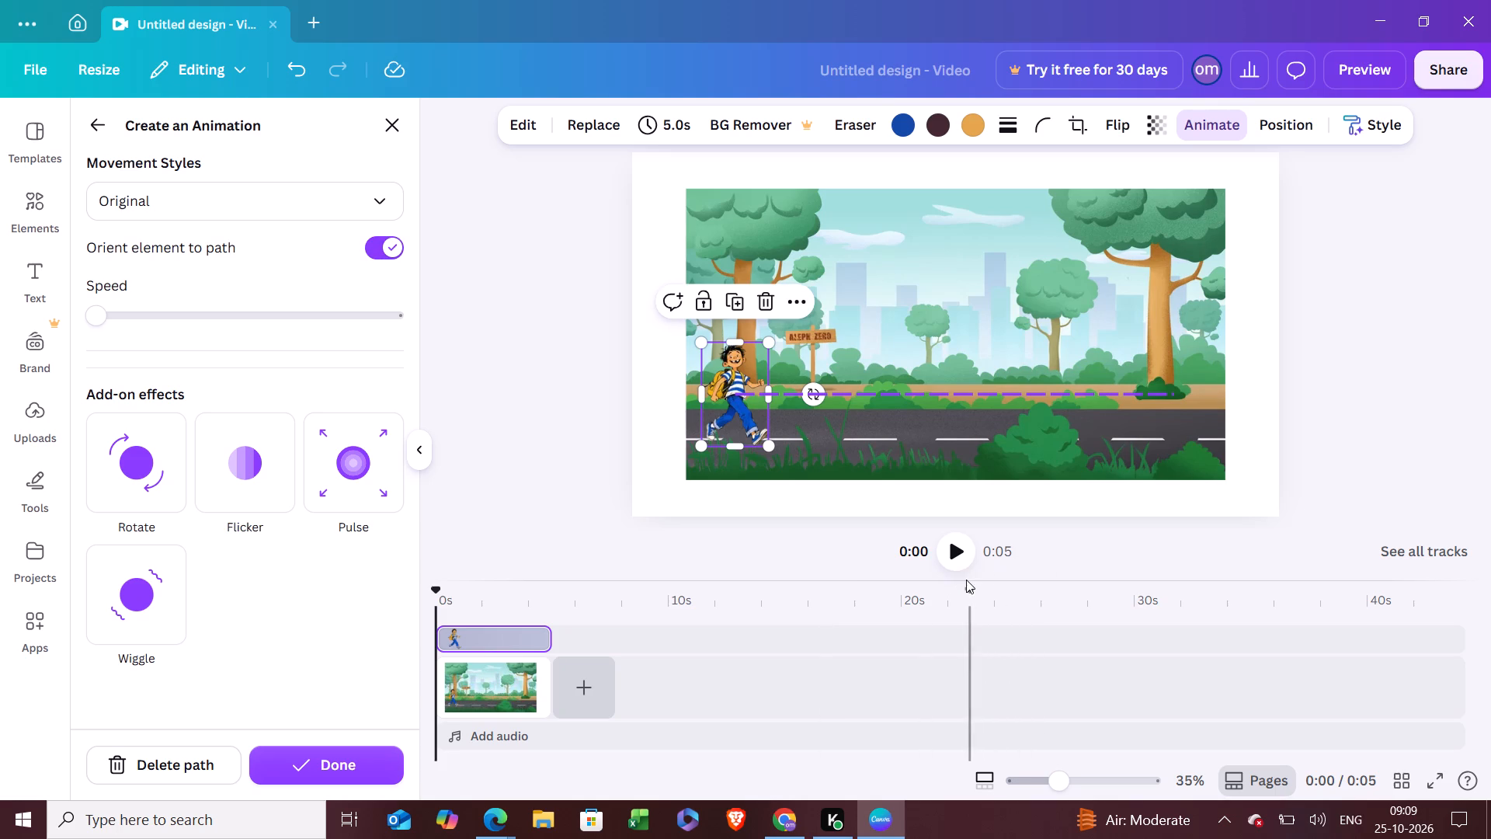
left_click(961, 548)
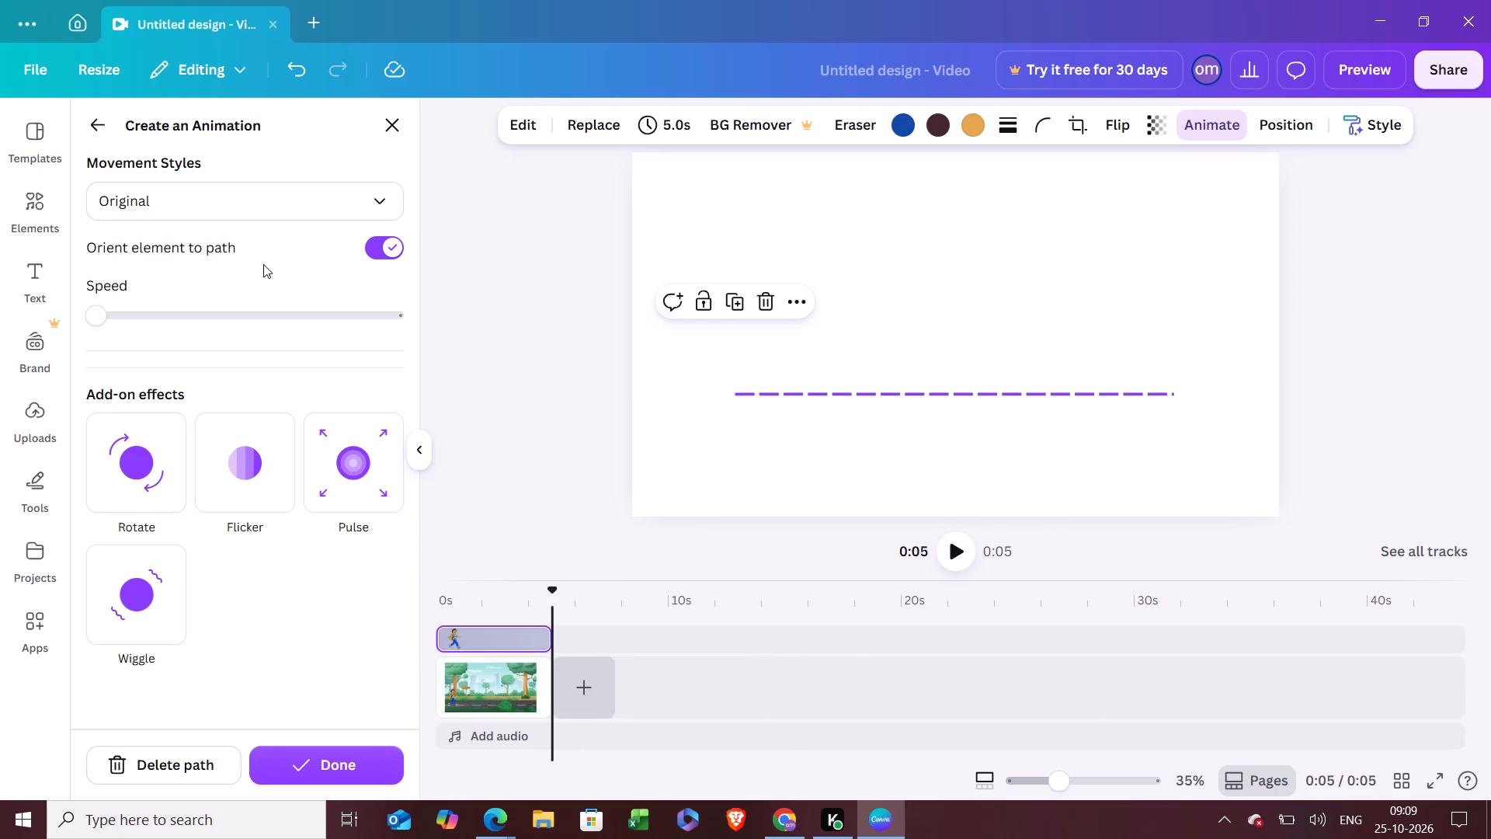
left_click(502, 705)
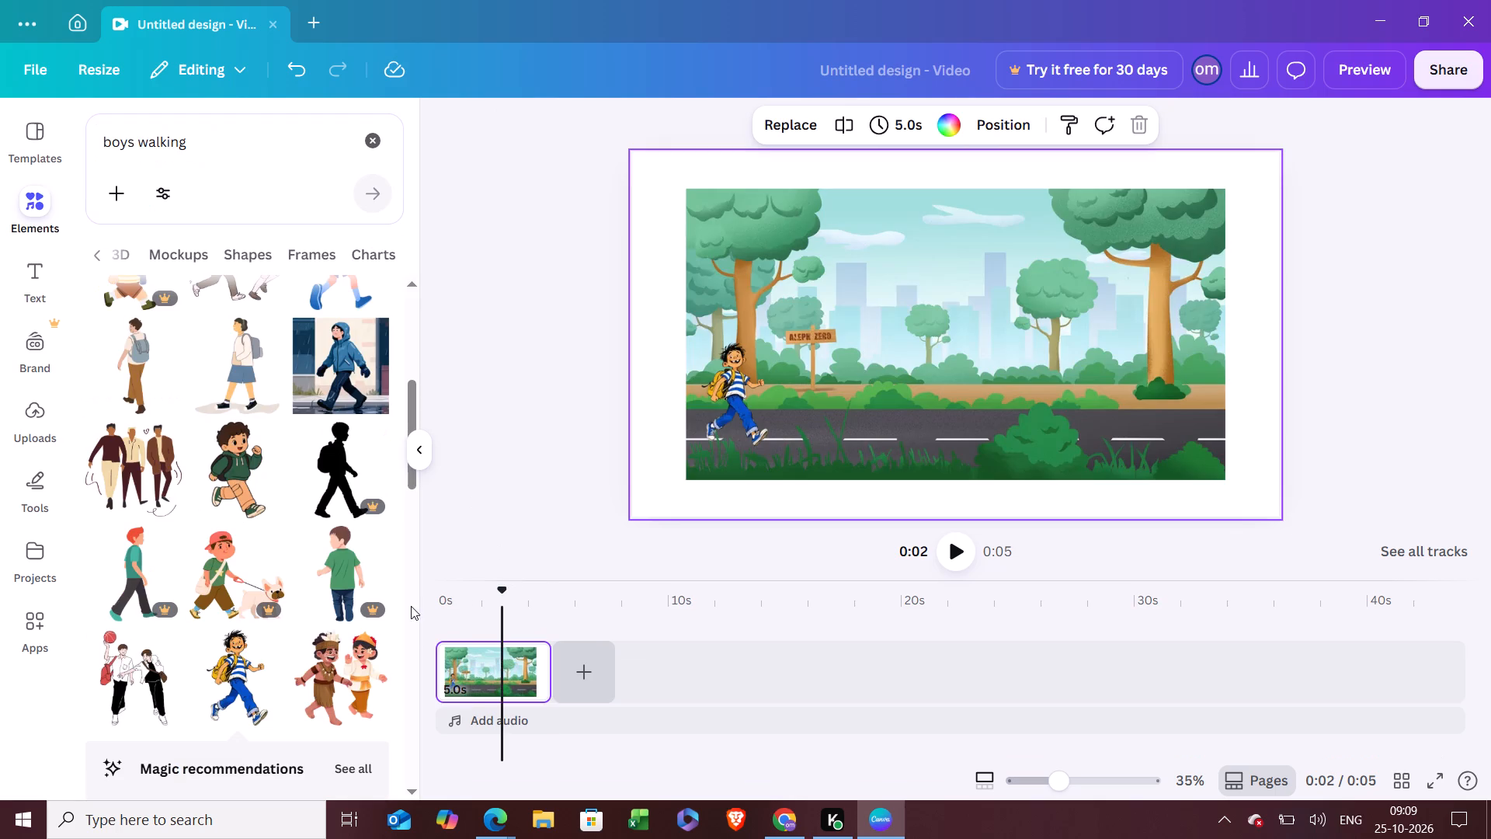
Find the animated graphic of a walking student reading a book among the "boys walking" results and add it to the scene.
scroll(335, 573, "down", 3)
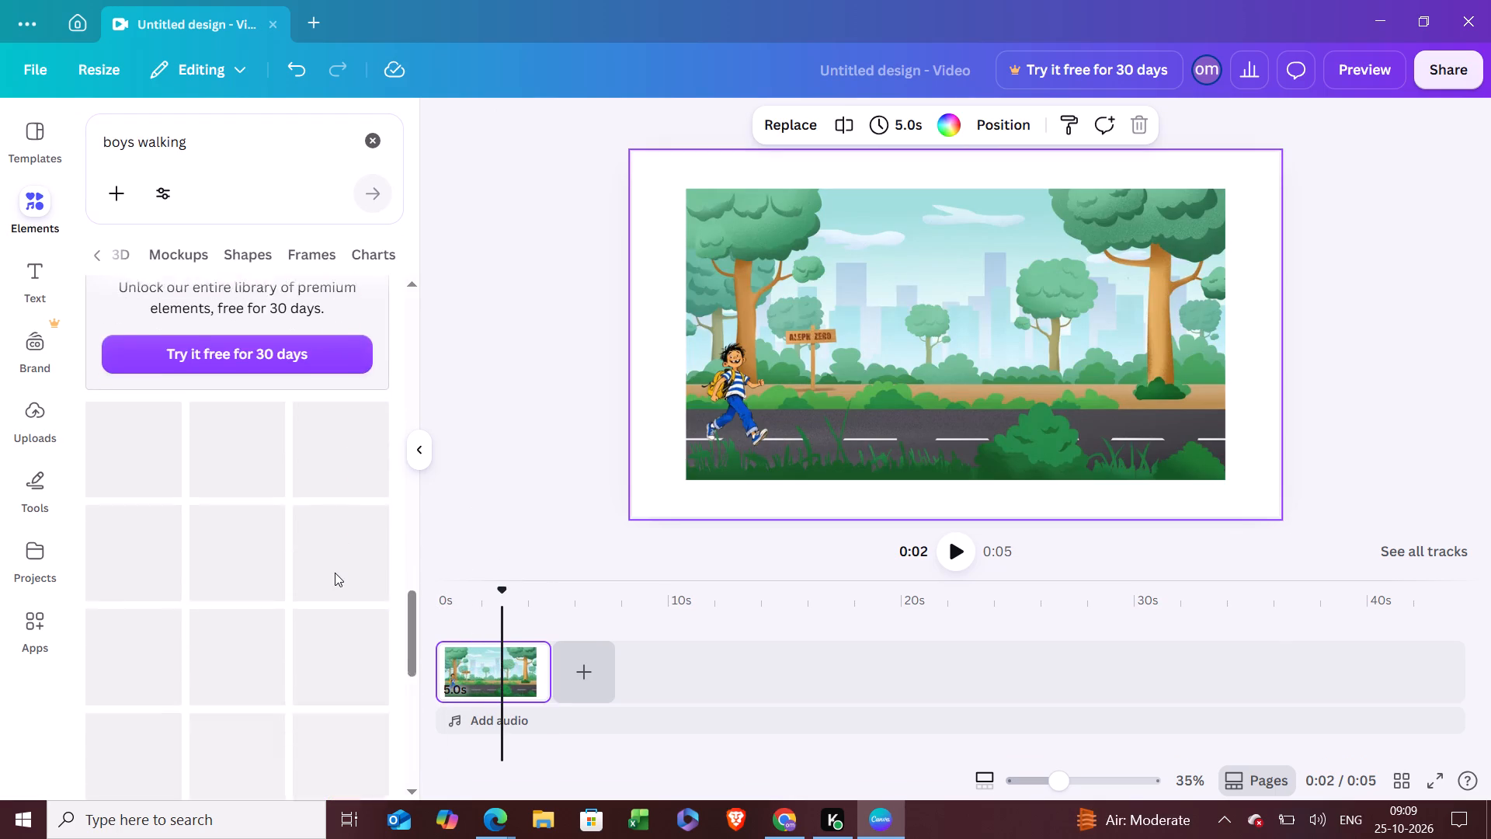
scroll(335, 573, "down", 1)
scroll(335, 573, "up", 1)
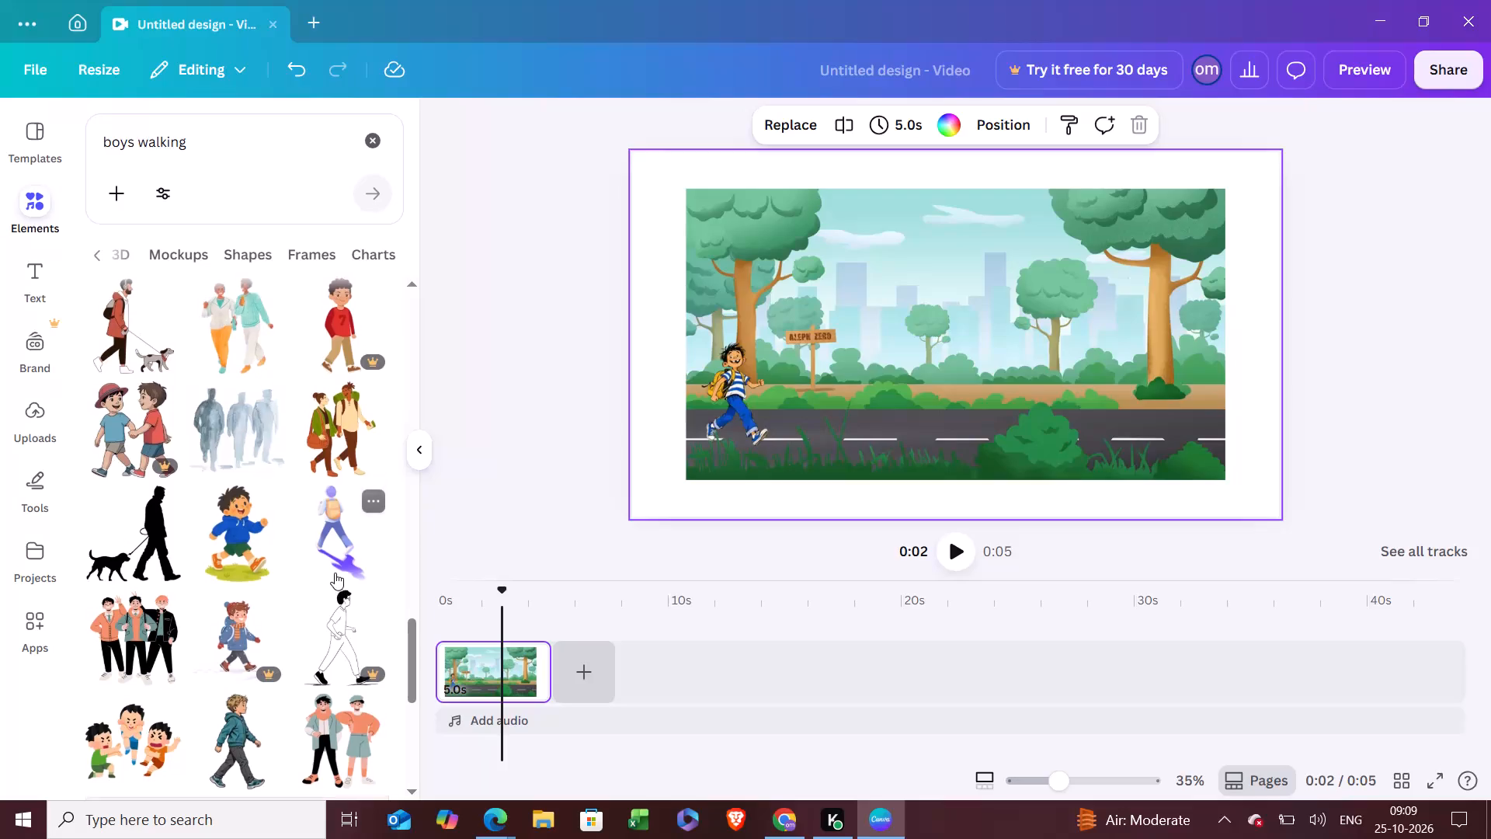
scroll(335, 573, "down", 2)
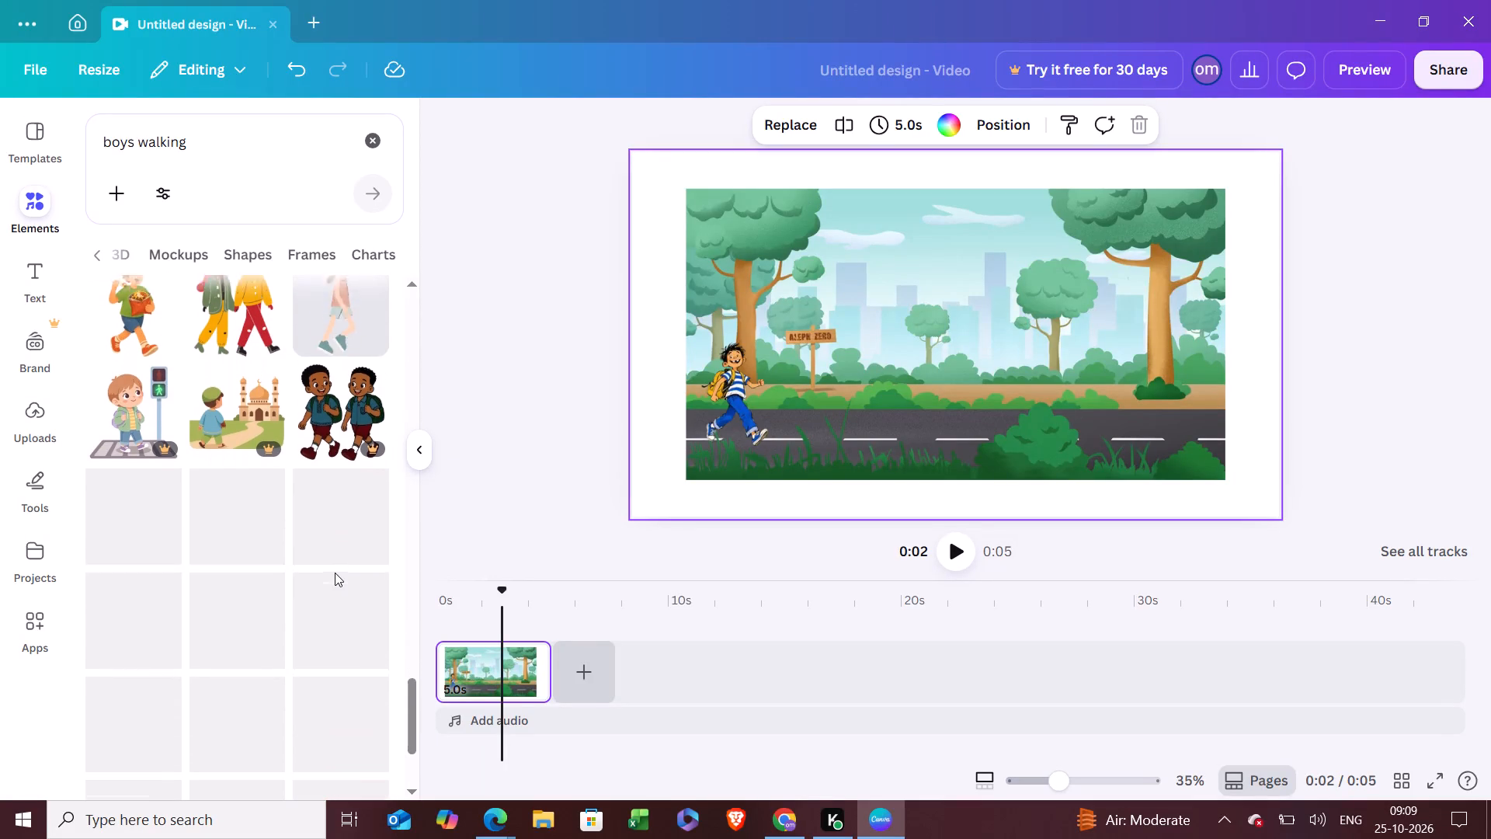
scroll(335, 586, "up", 1)
scroll(335, 586, "down", 1)
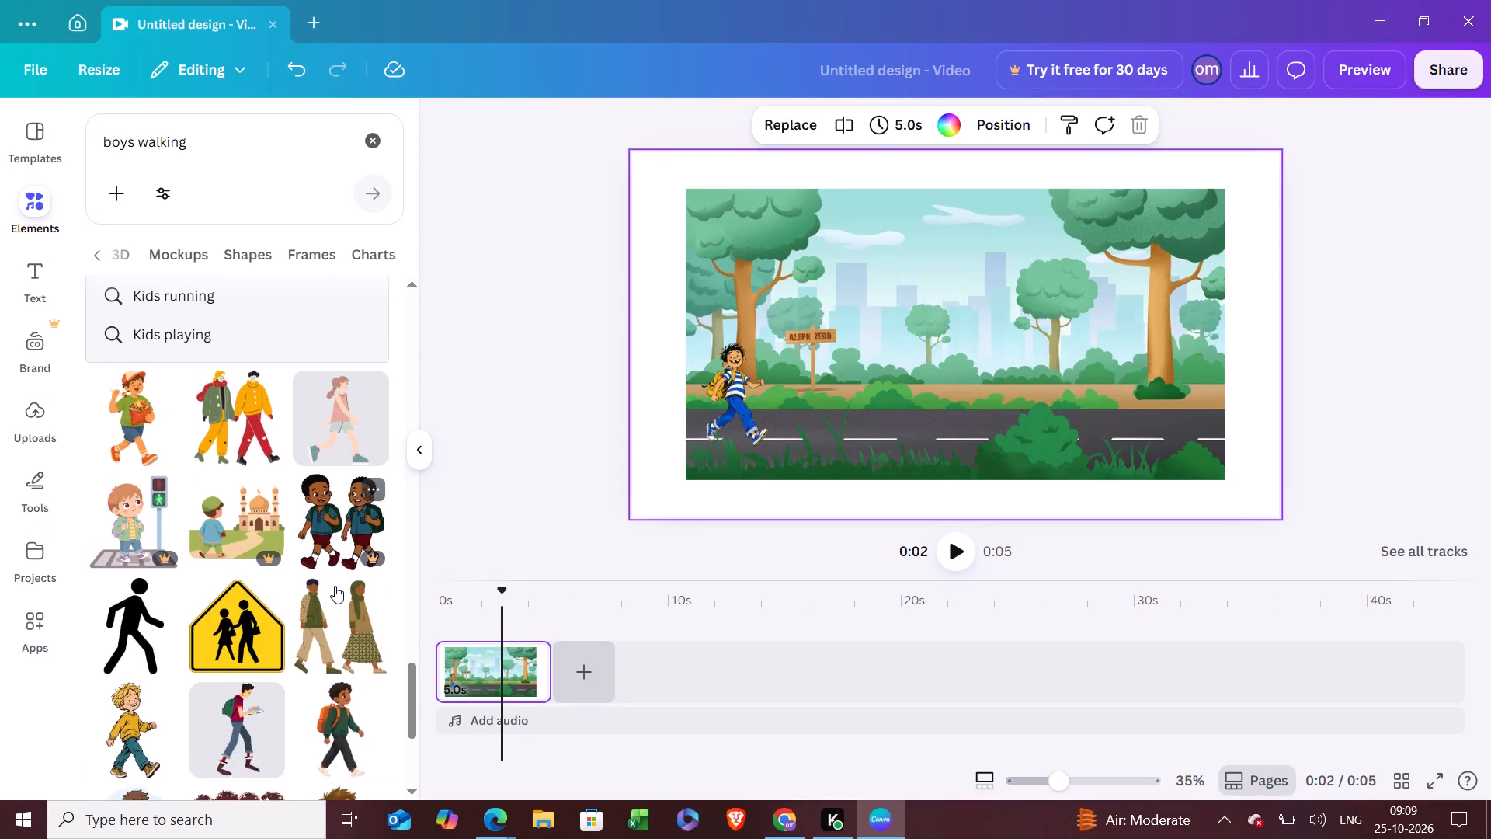
scroll(335, 586, "down", 1)
left_click(273, 577)
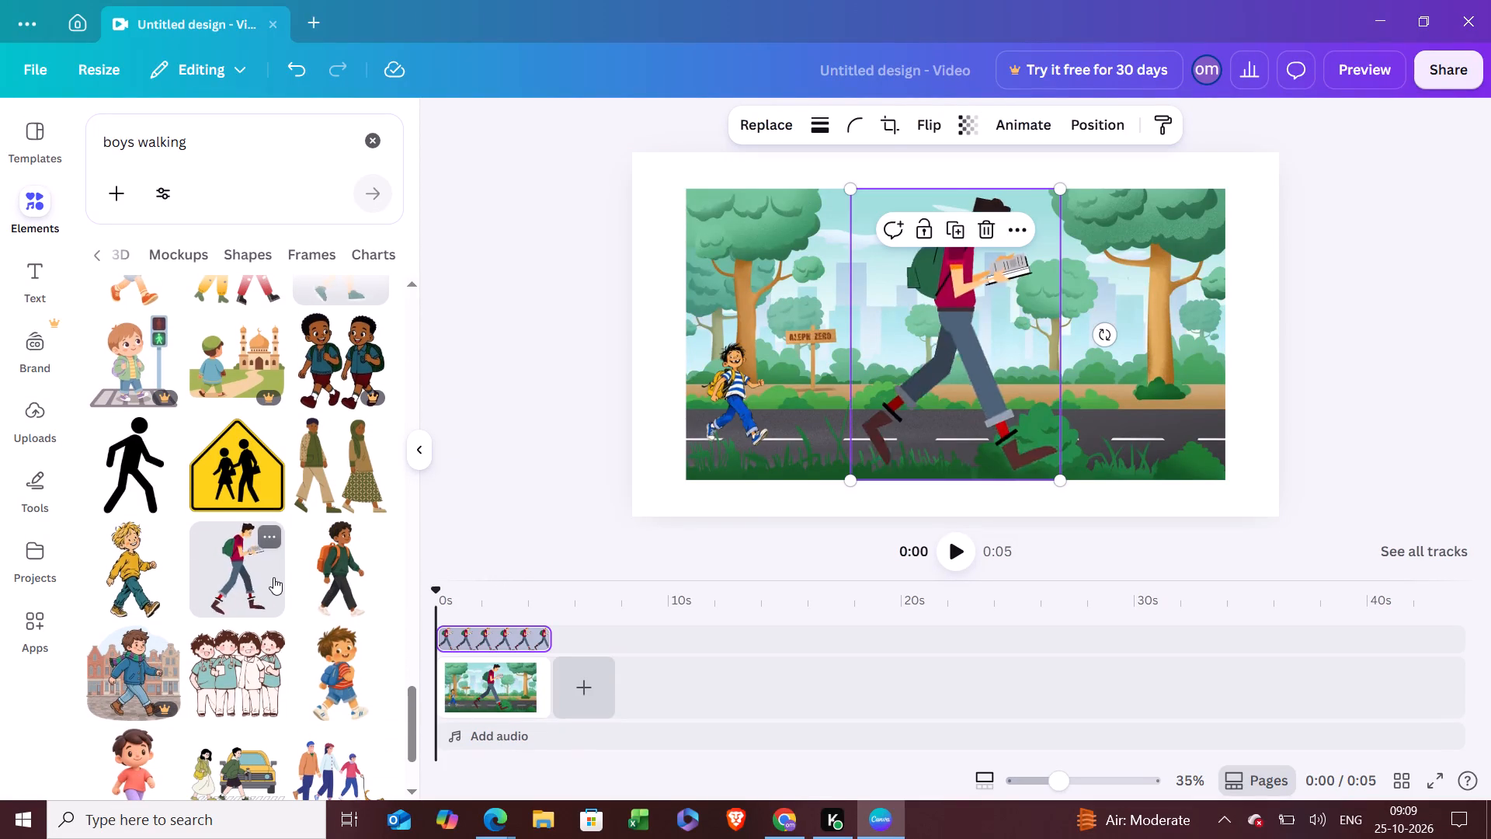
Delete the boy with the yellow backpack from the scene.
left_click(725, 379)
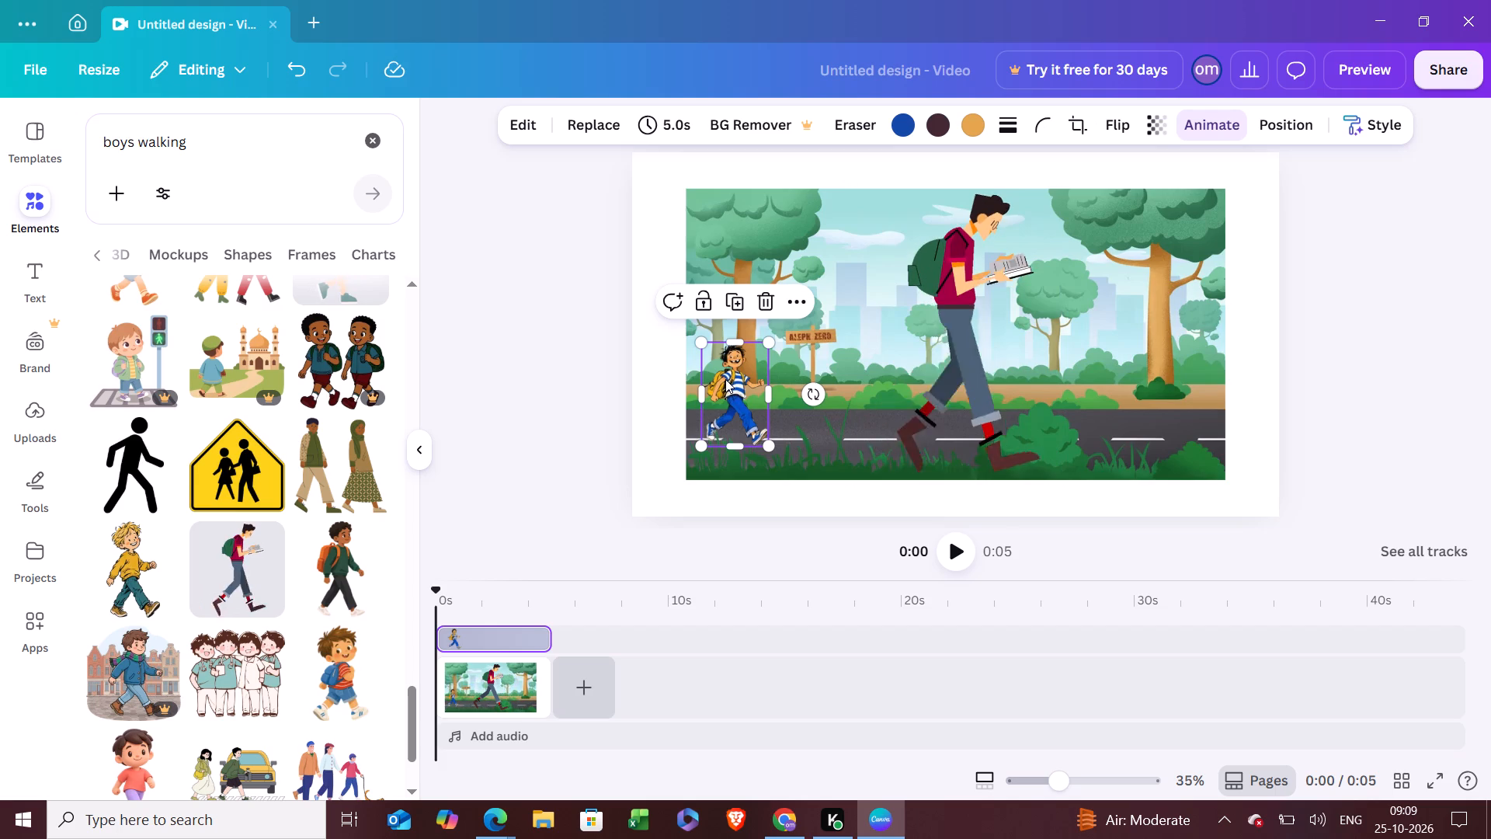
left_click(762, 303)
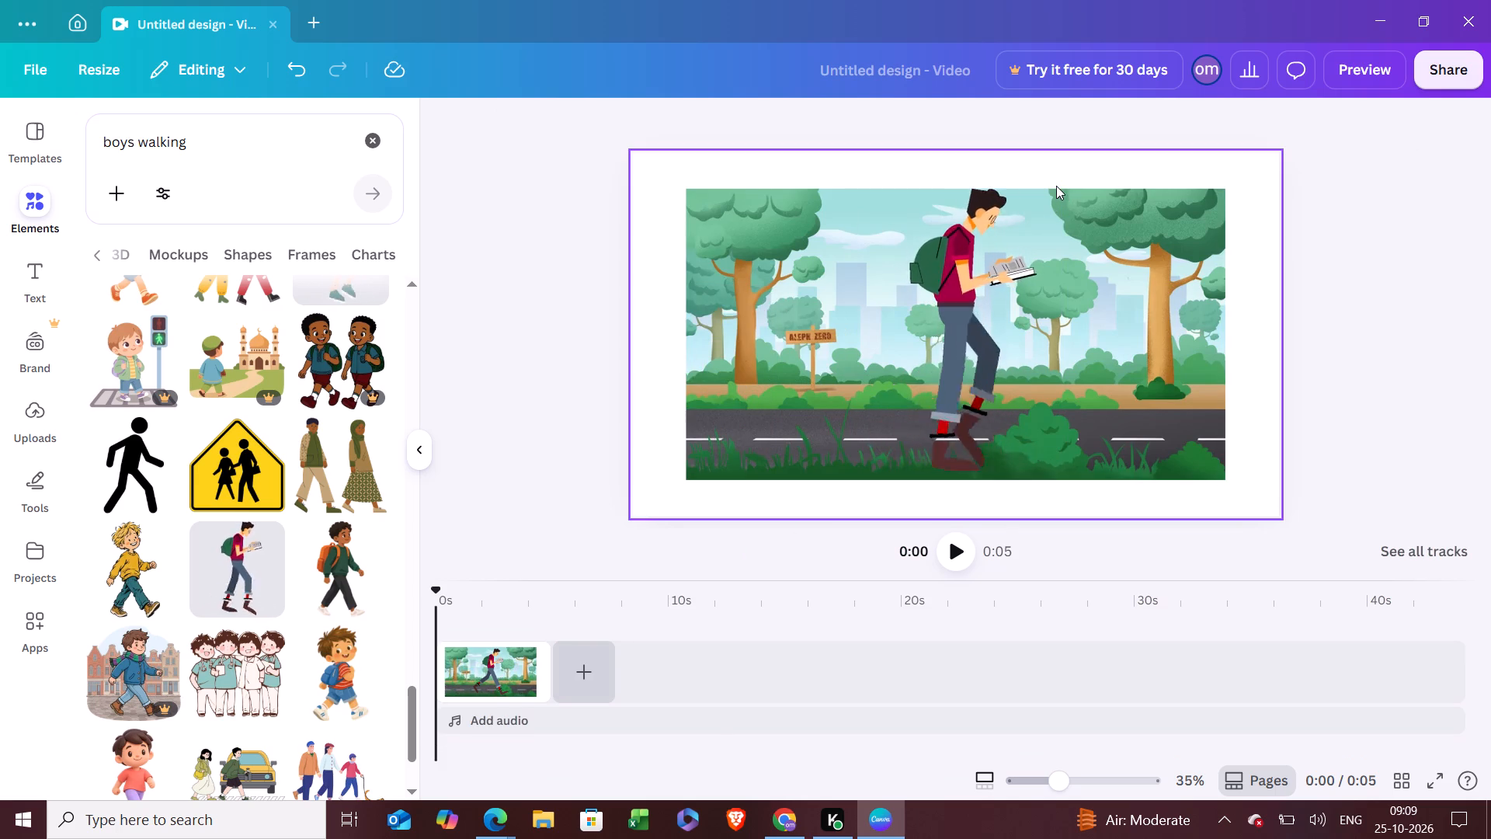
Shrink the walking student reading a book to suit the scene and place him at the left end of the road.
left_click_drag(1056, 186, 1041, 209)
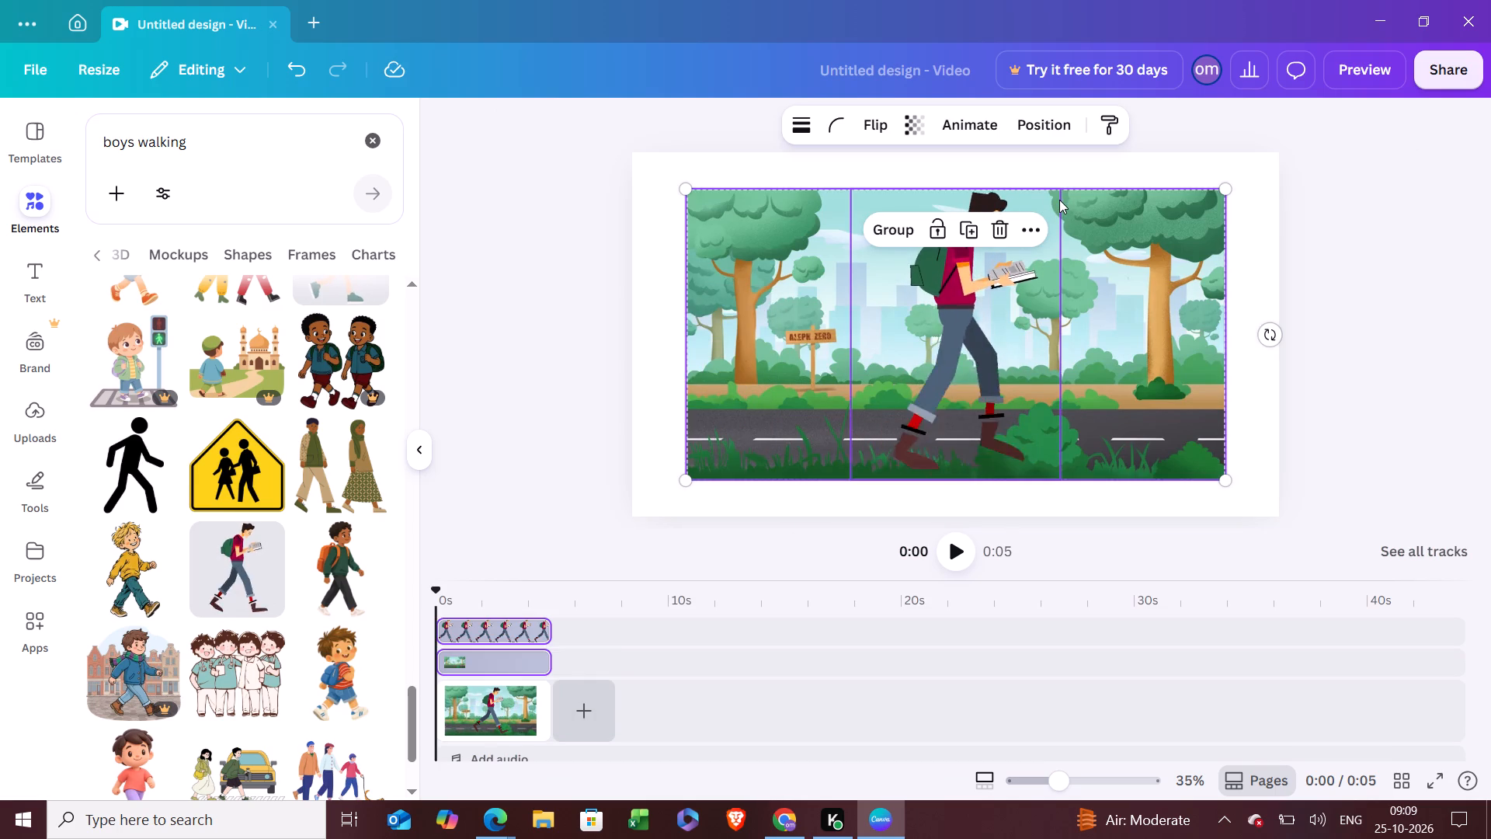
left_click(1059, 200)
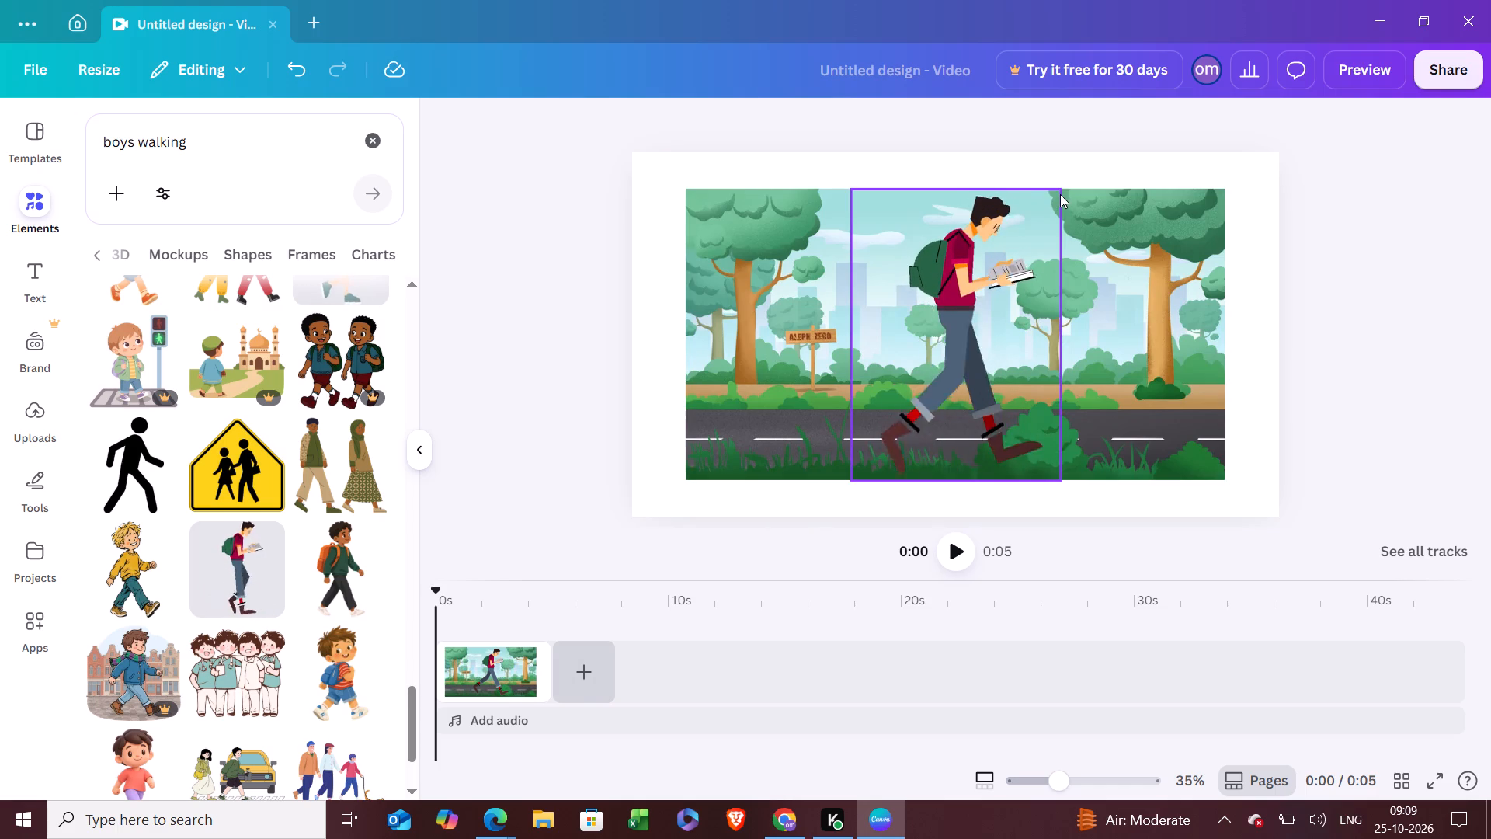
left_click_drag(1060, 196, 978, 229)
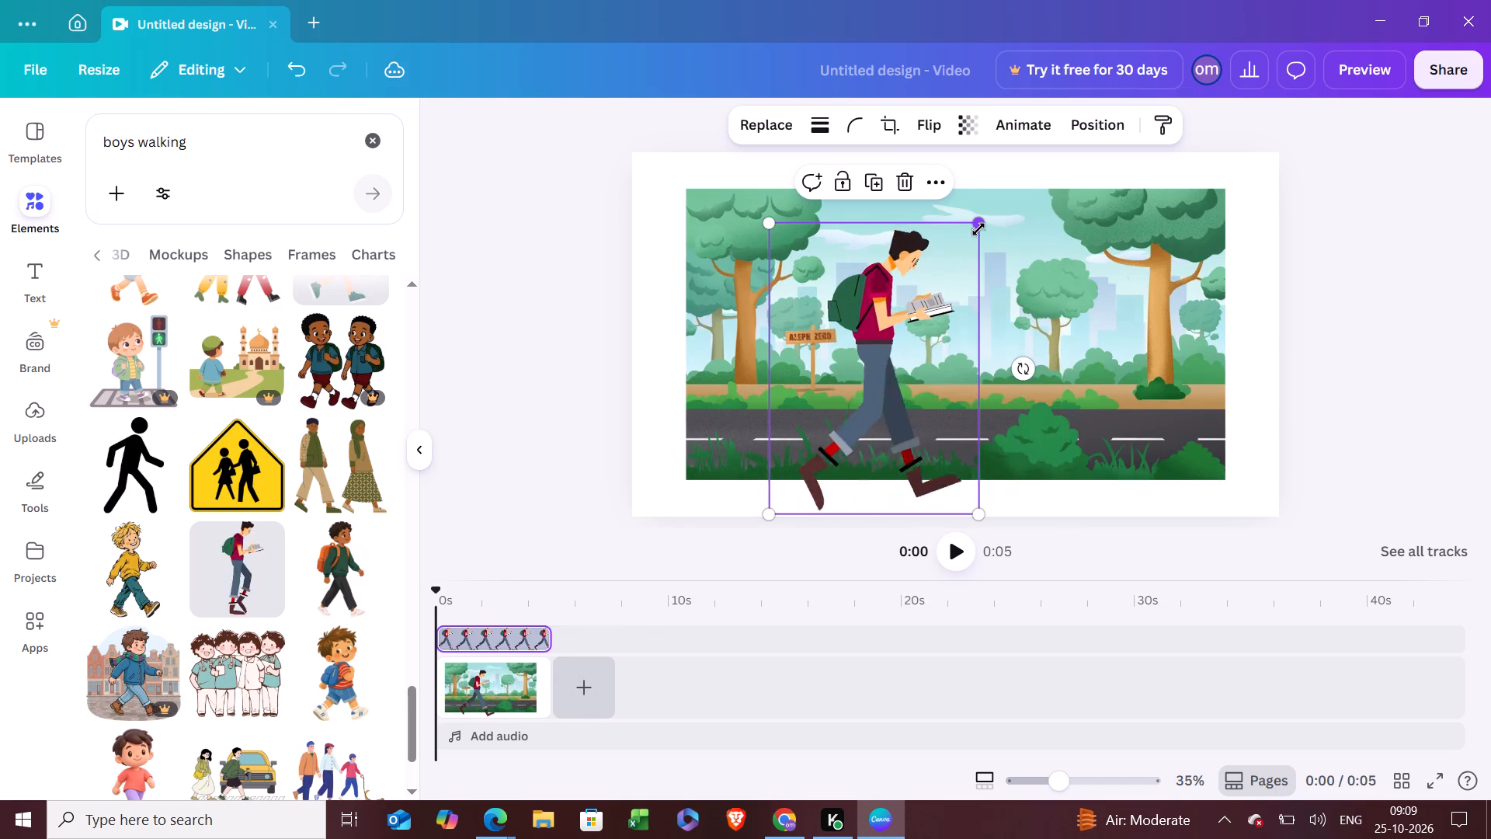
left_click_drag(978, 227, 865, 430)
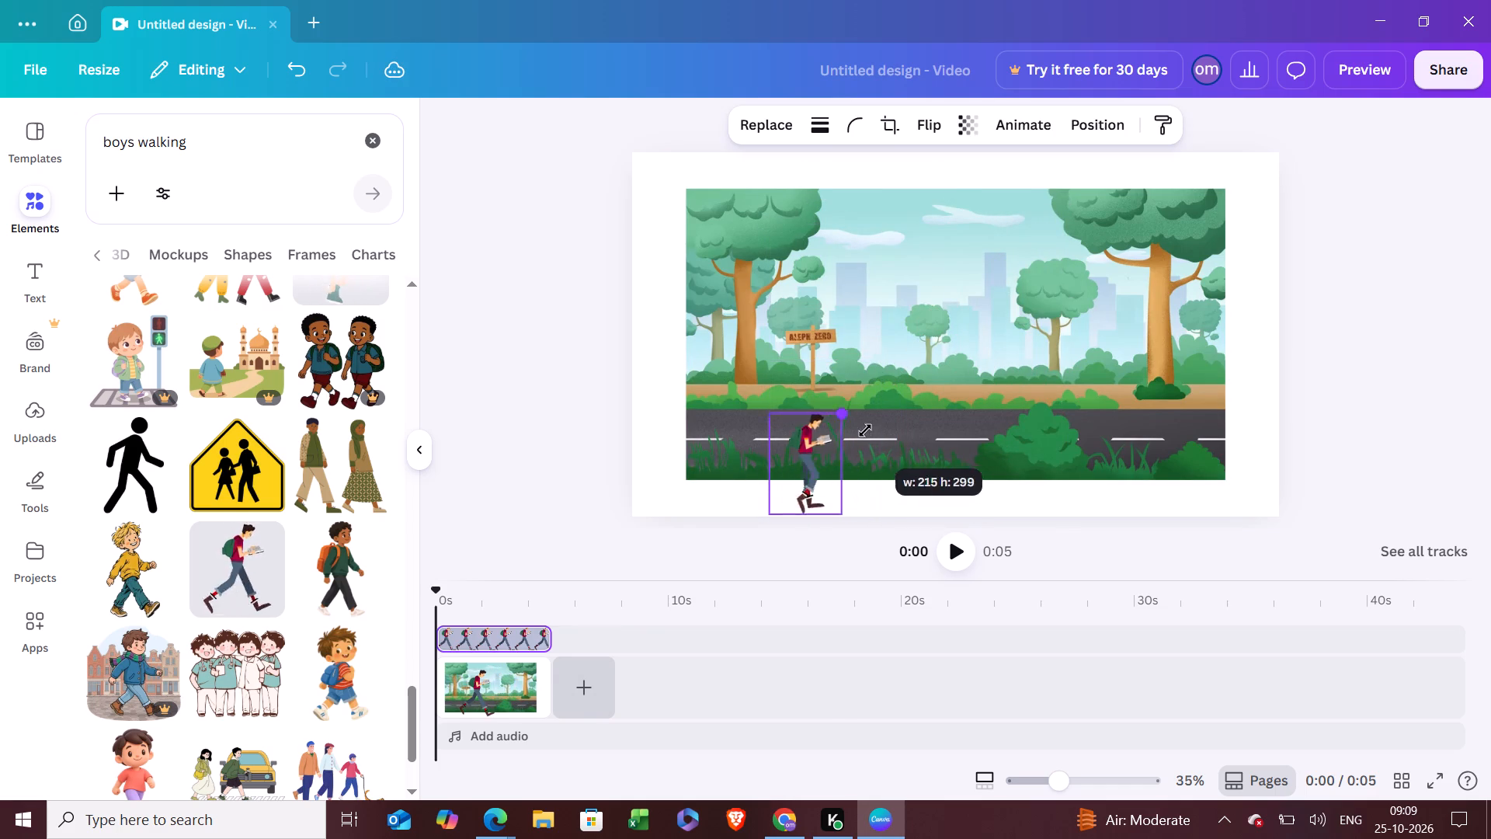
left_click_drag(865, 430, 872, 394)
left_click_drag(840, 420, 787, 395)
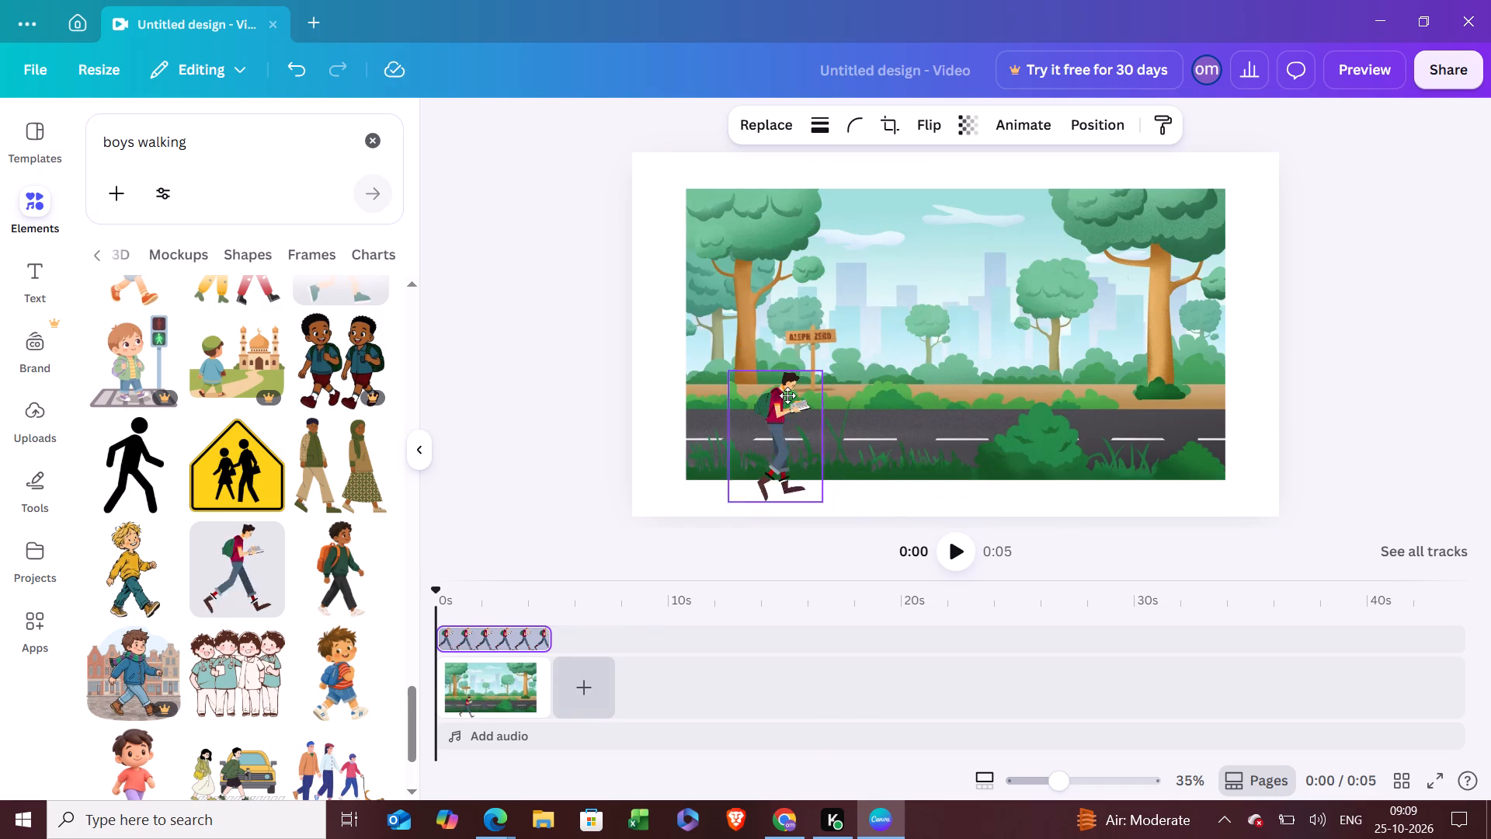
left_click_drag(787, 395, 756, 367)
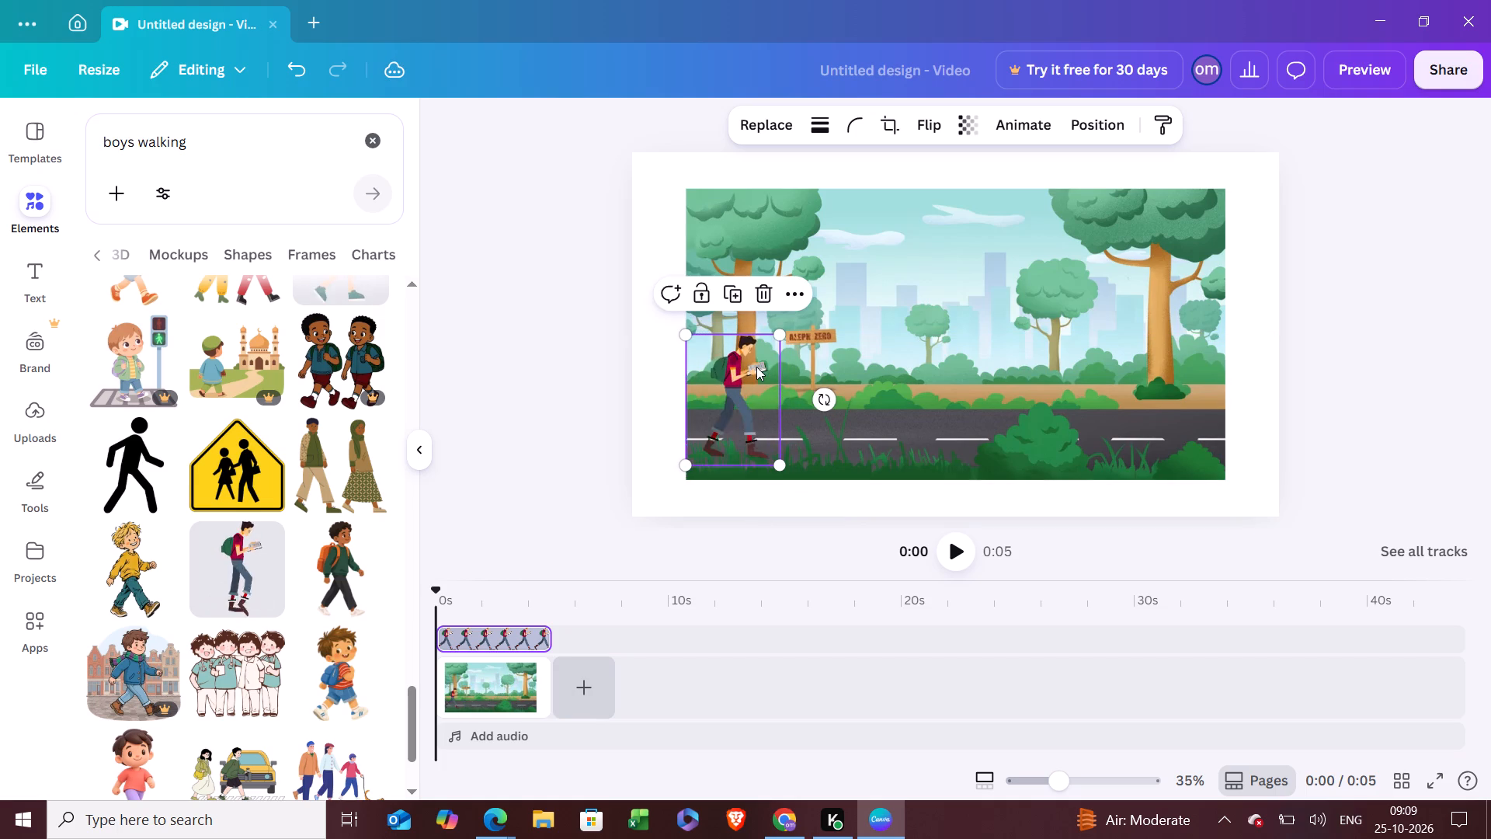
Preview the video to check the student's built-in walking motion.
left_click(954, 548)
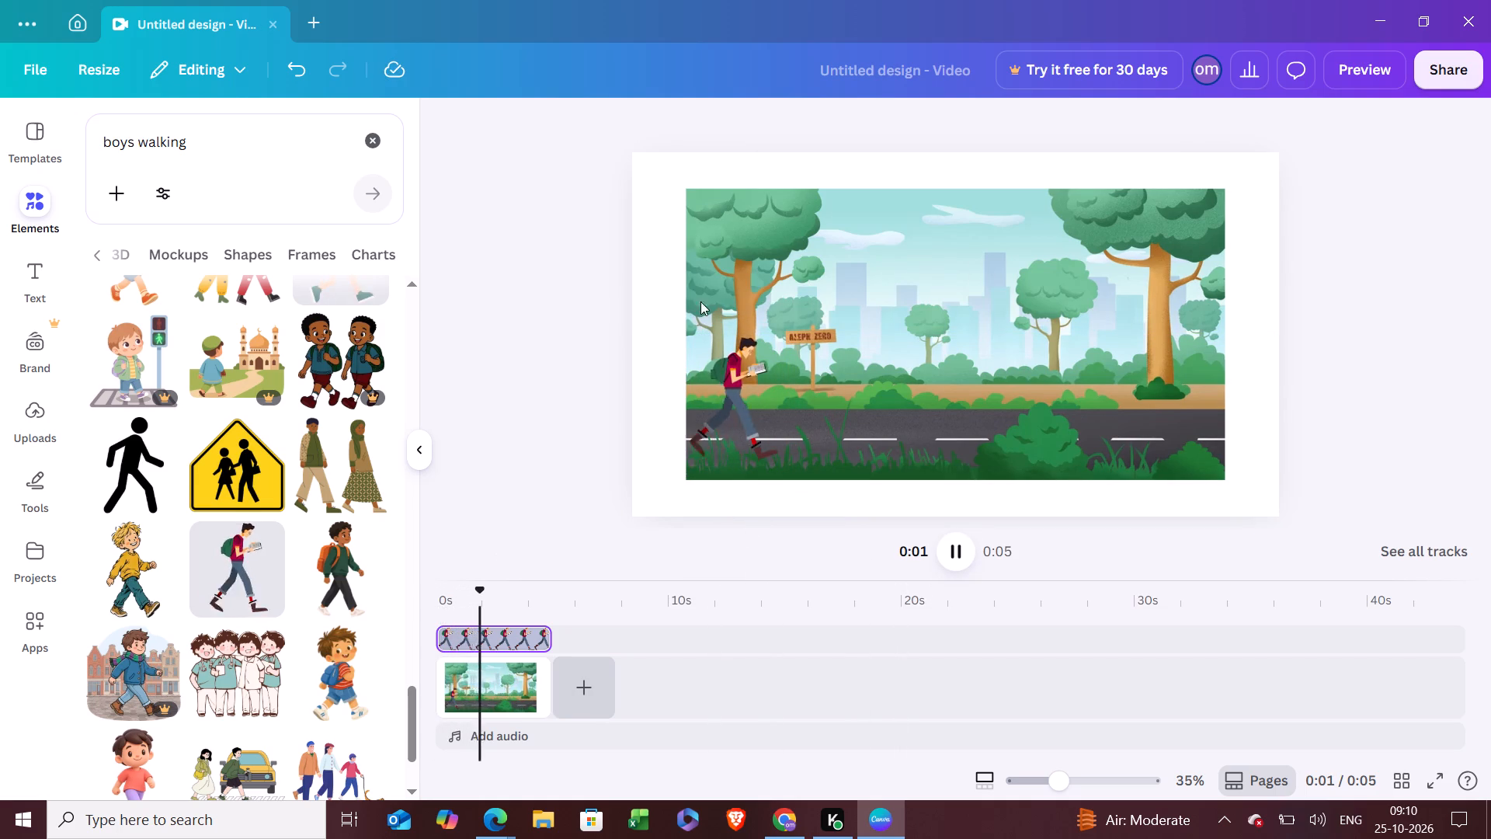
left_click(492, 473)
scroll(230, 322, "up", 3)
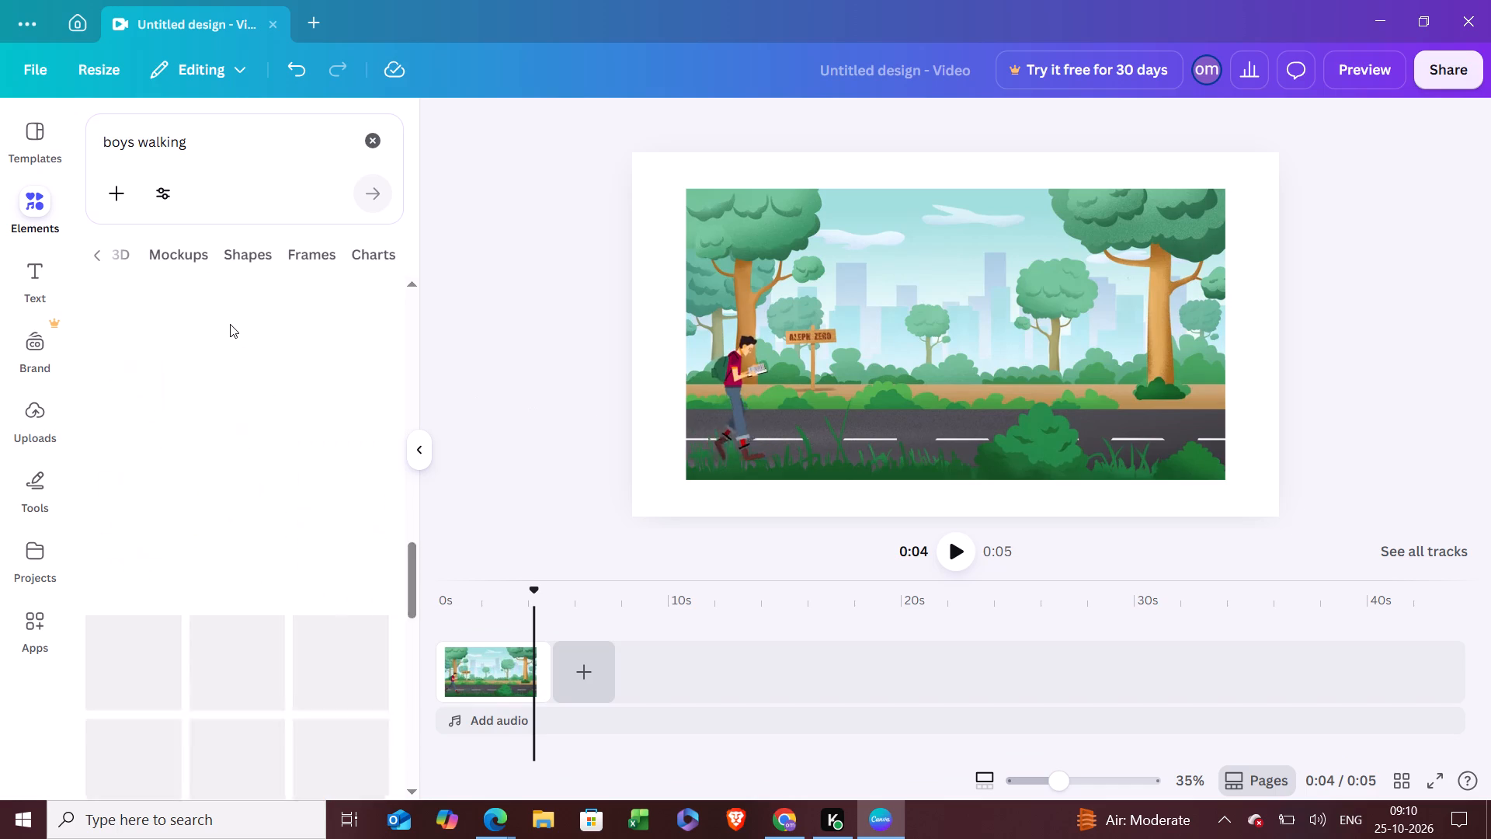
scroll(230, 324, "up", 13)
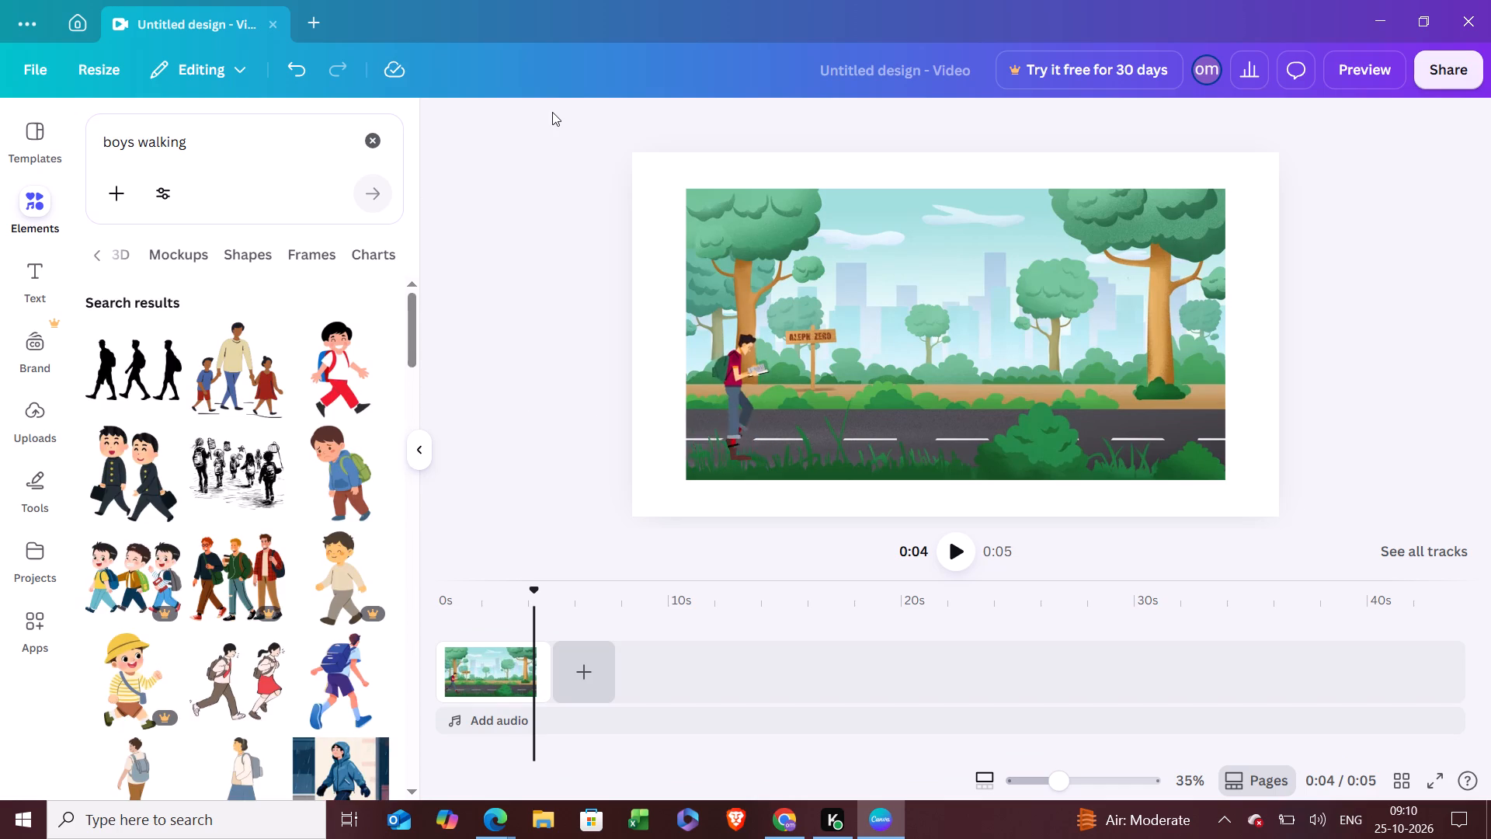
left_click(552, 112)
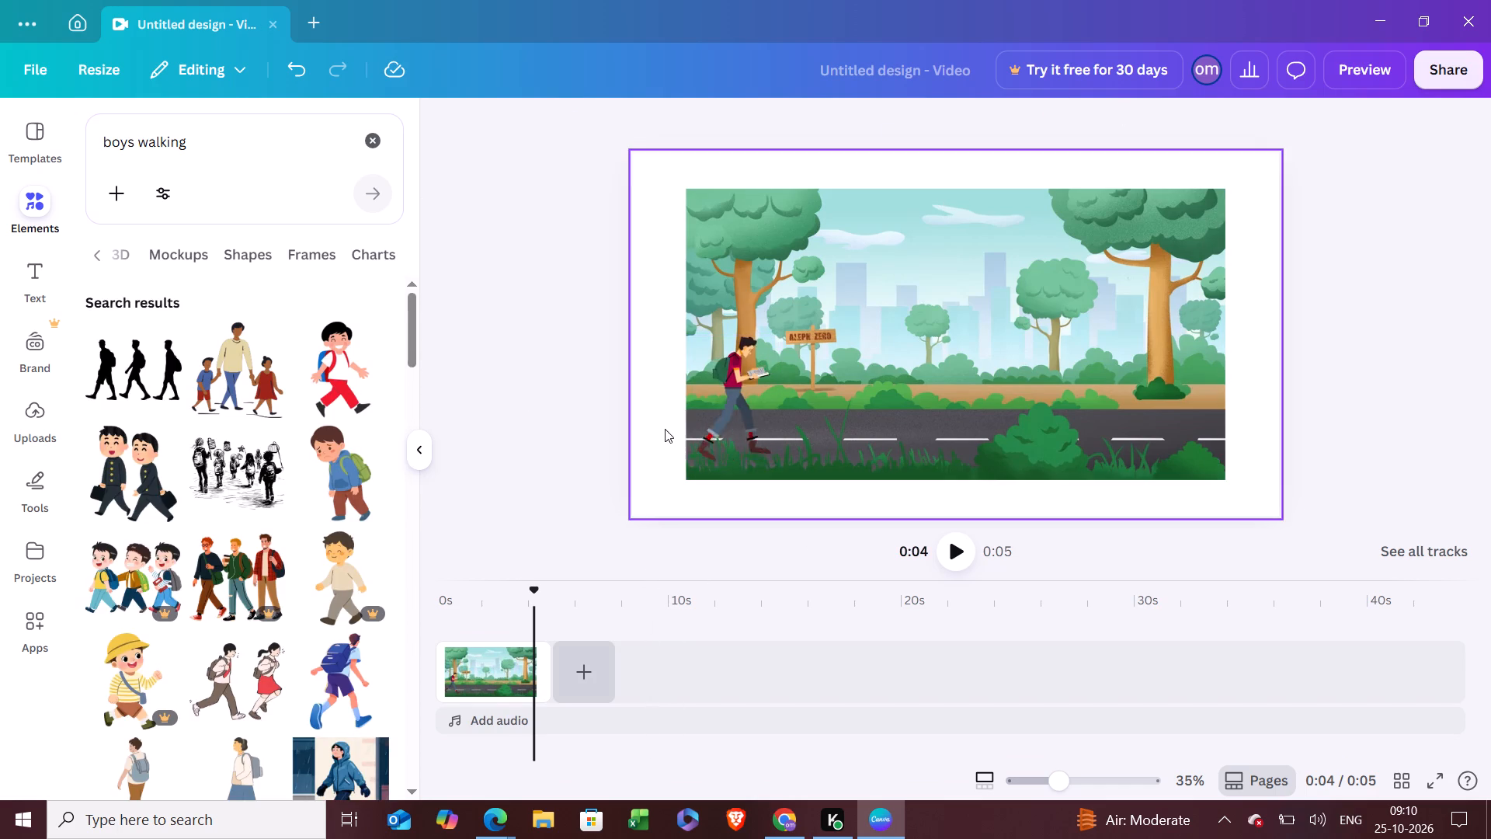
Open the road background for cropping and enlarge the image beyond its frame, repositioning it to nearly fill the page.
left_click_drag(818, 324, 784, 320)
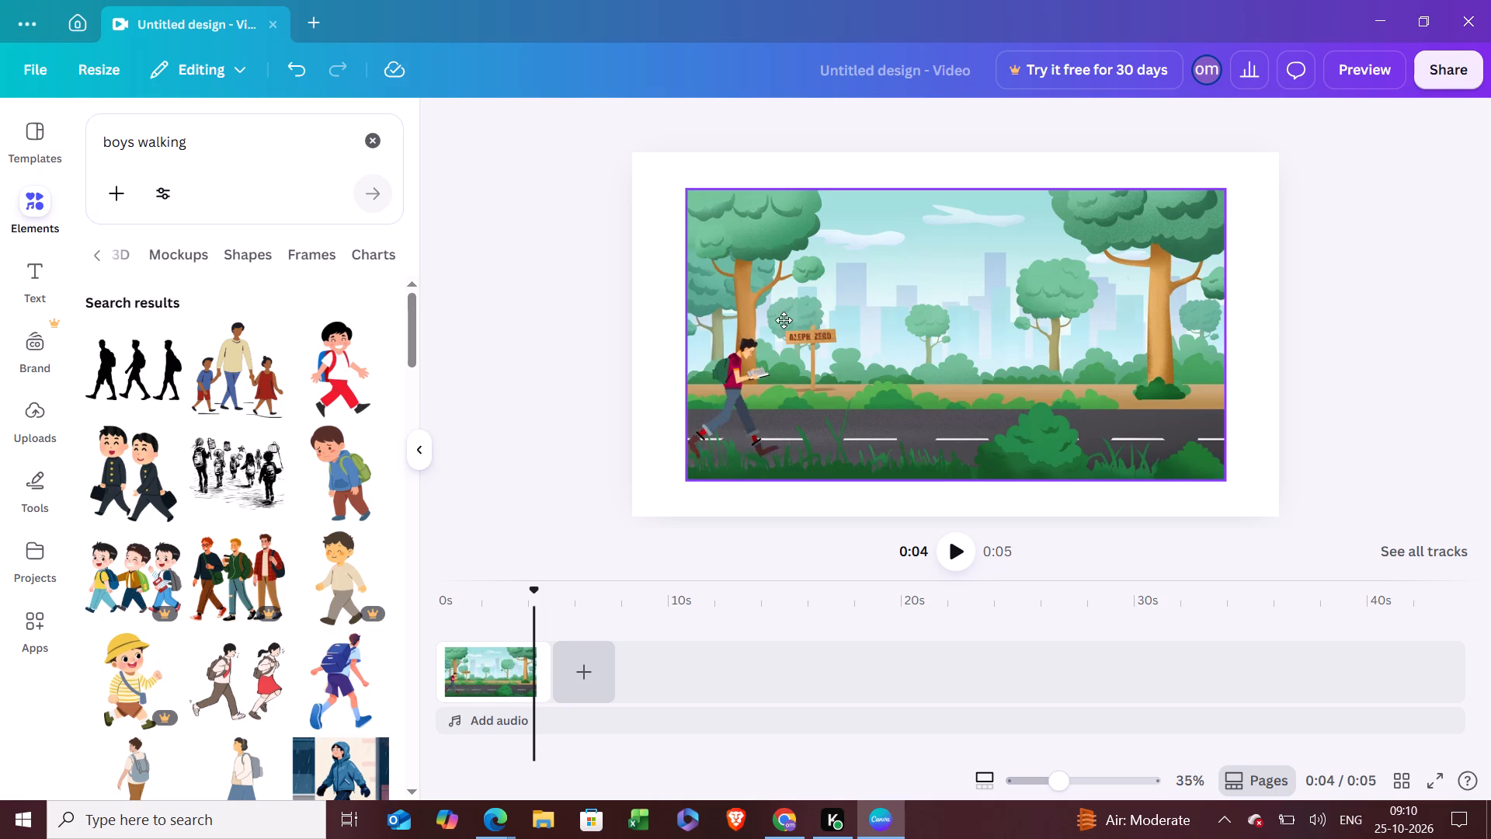
left_click_drag(784, 320, 805, 321)
double_click(822, 321)
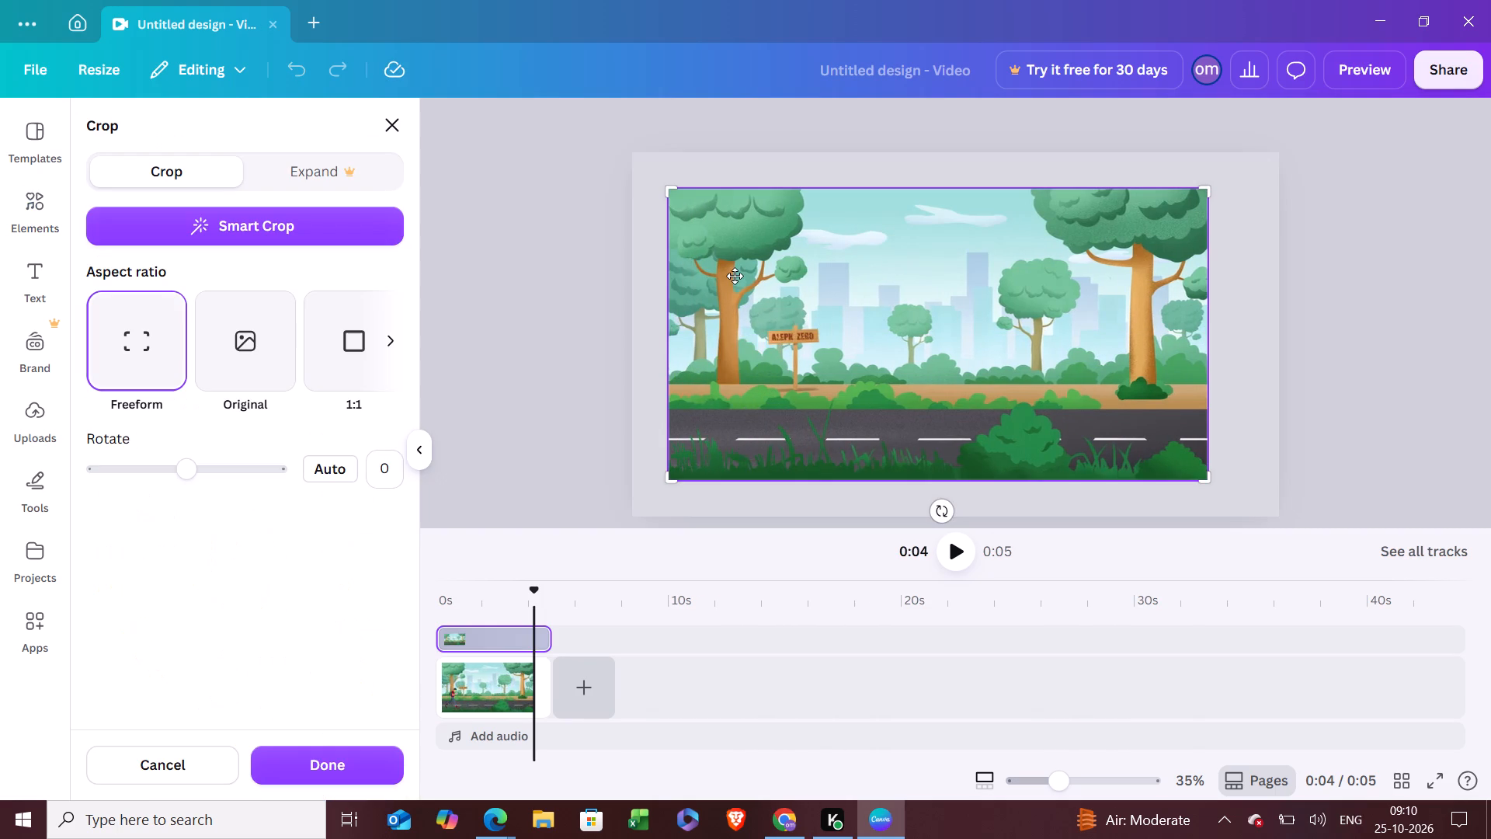
left_click_drag(672, 191, 643, 177)
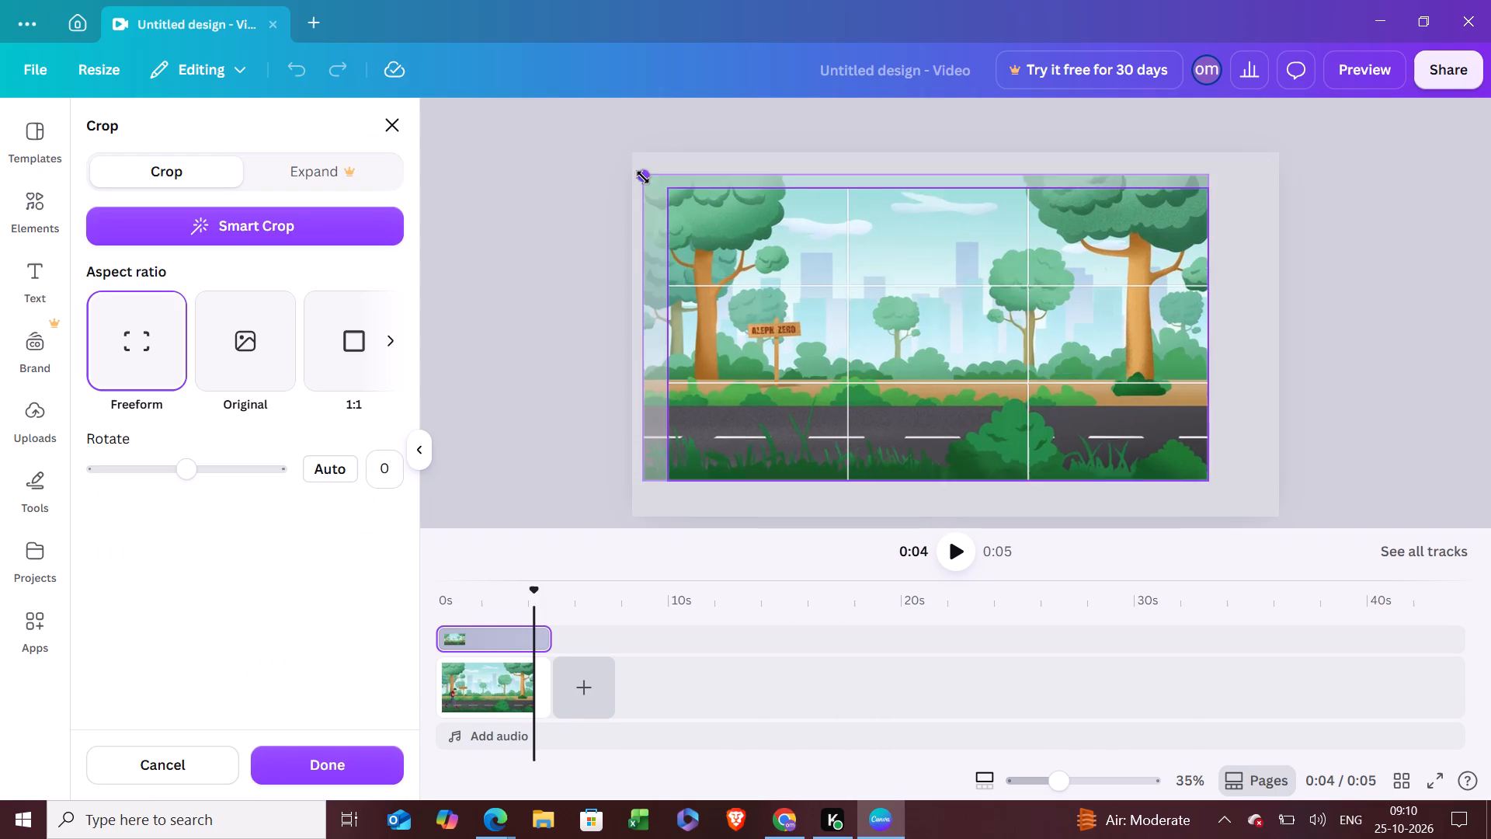
left_click_drag(643, 177, 594, 137)
left_click_drag(840, 208, 912, 226)
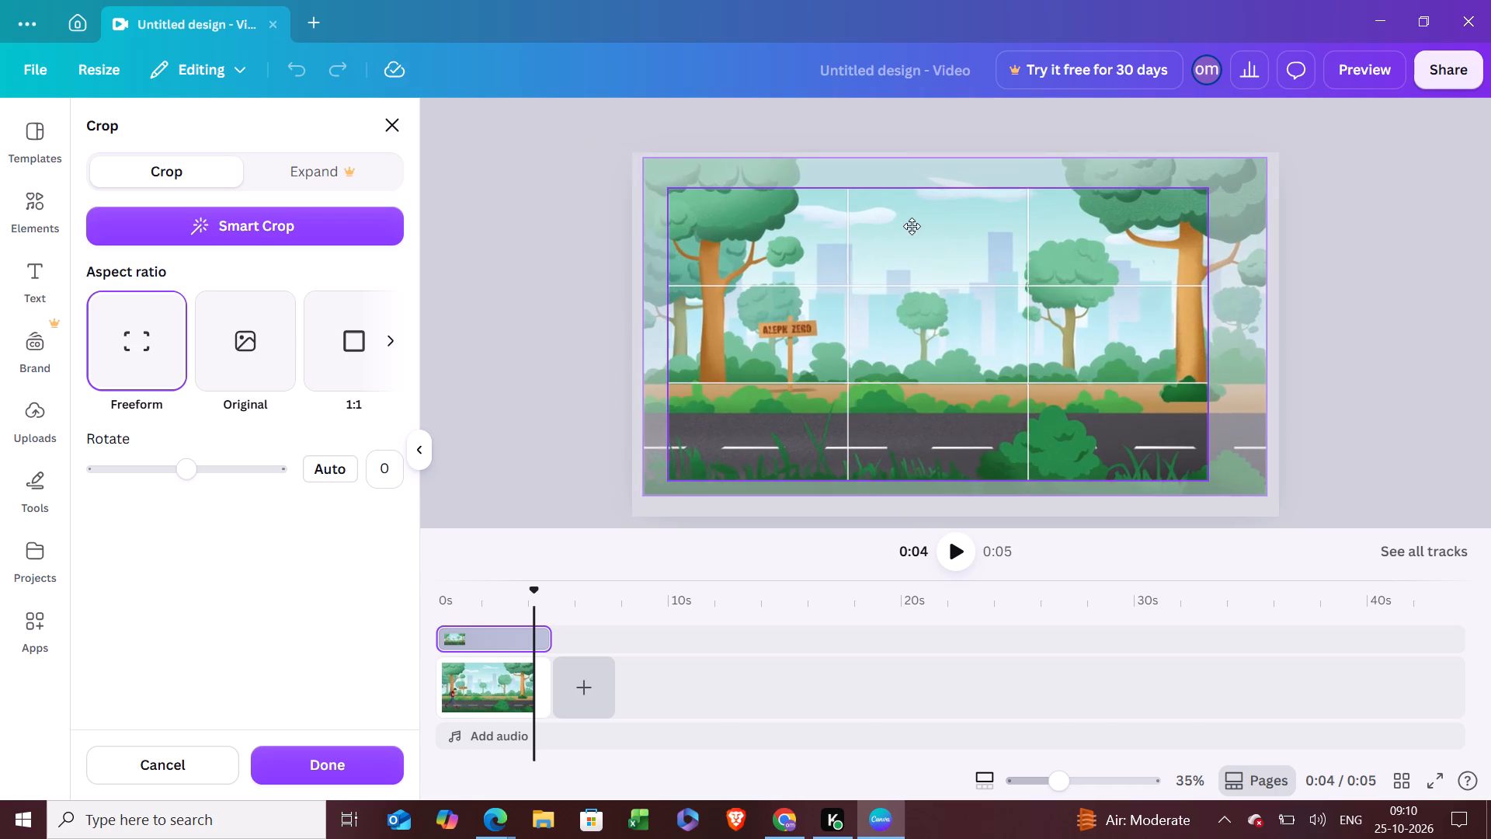
left_click_drag(912, 226, 911, 222)
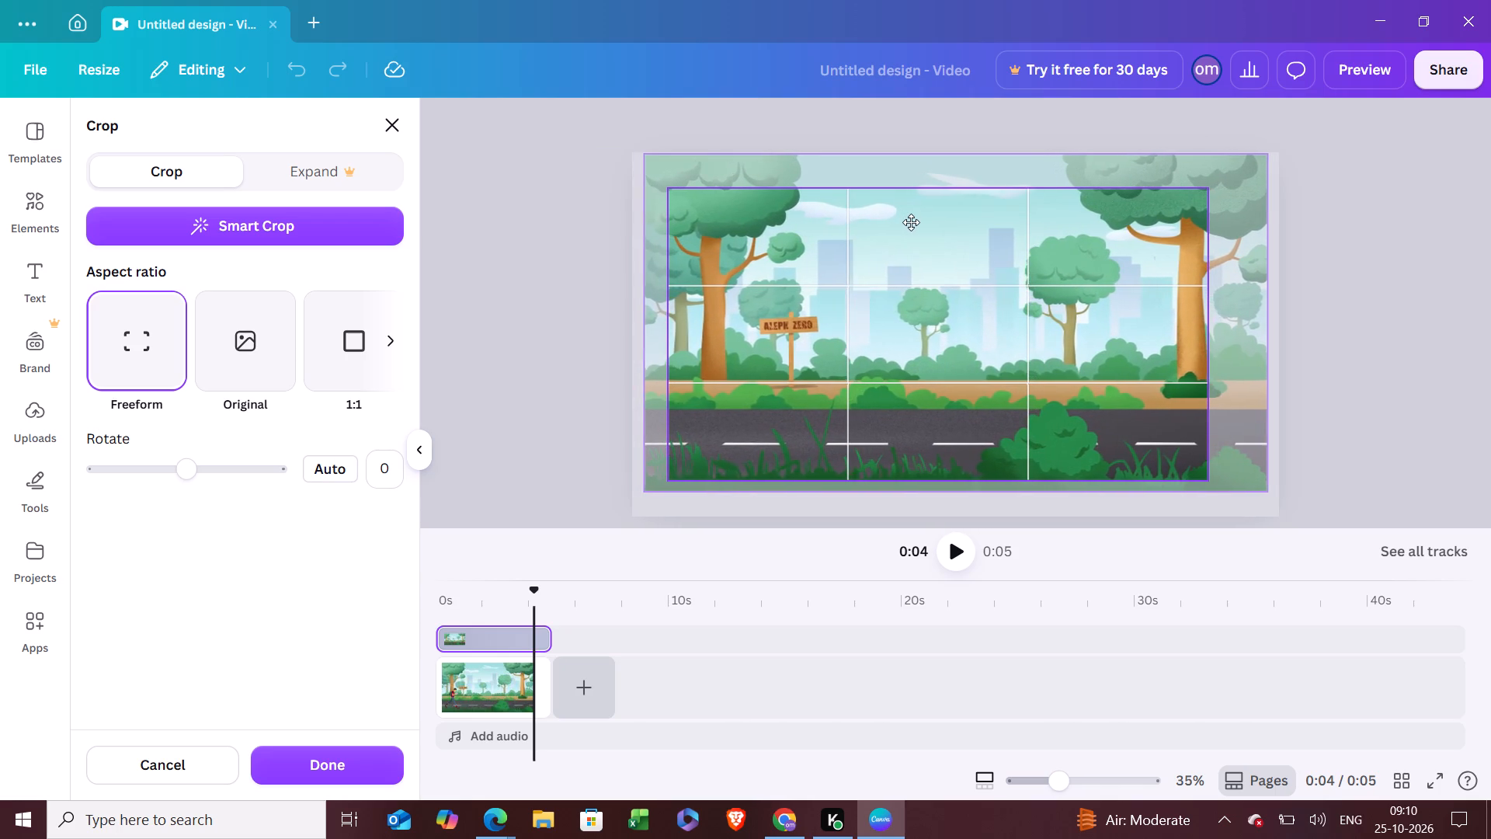
left_click_drag(911, 222, 913, 224)
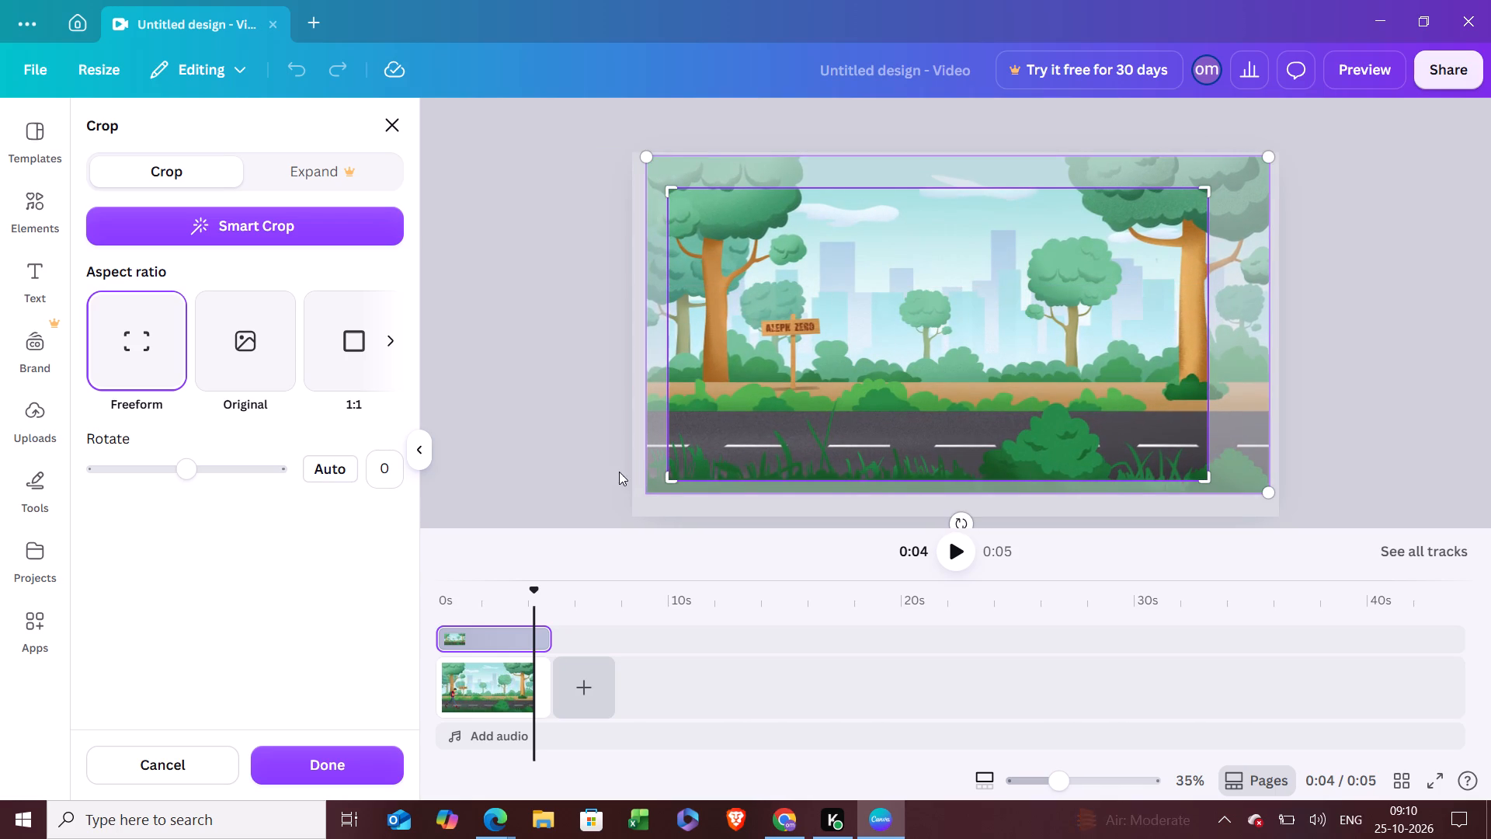
Extend the background's crop frame at its lower-left and upper-right corners to cover the whole enlarged image, and apply the crop.
left_click_drag(669, 480, 661, 489)
left_click_drag(661, 489, 637, 527)
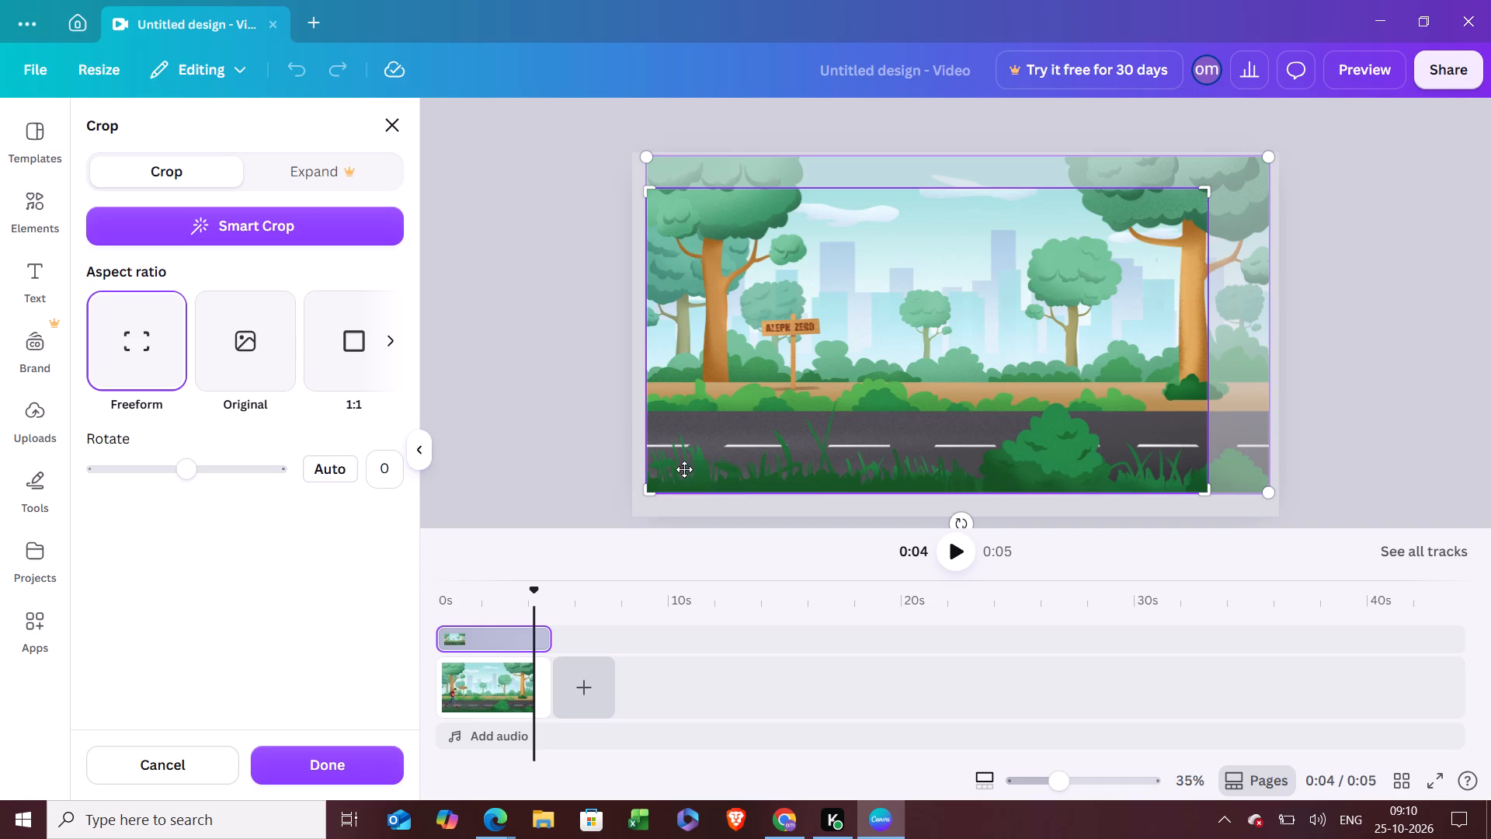
left_click_drag(772, 385, 822, 357)
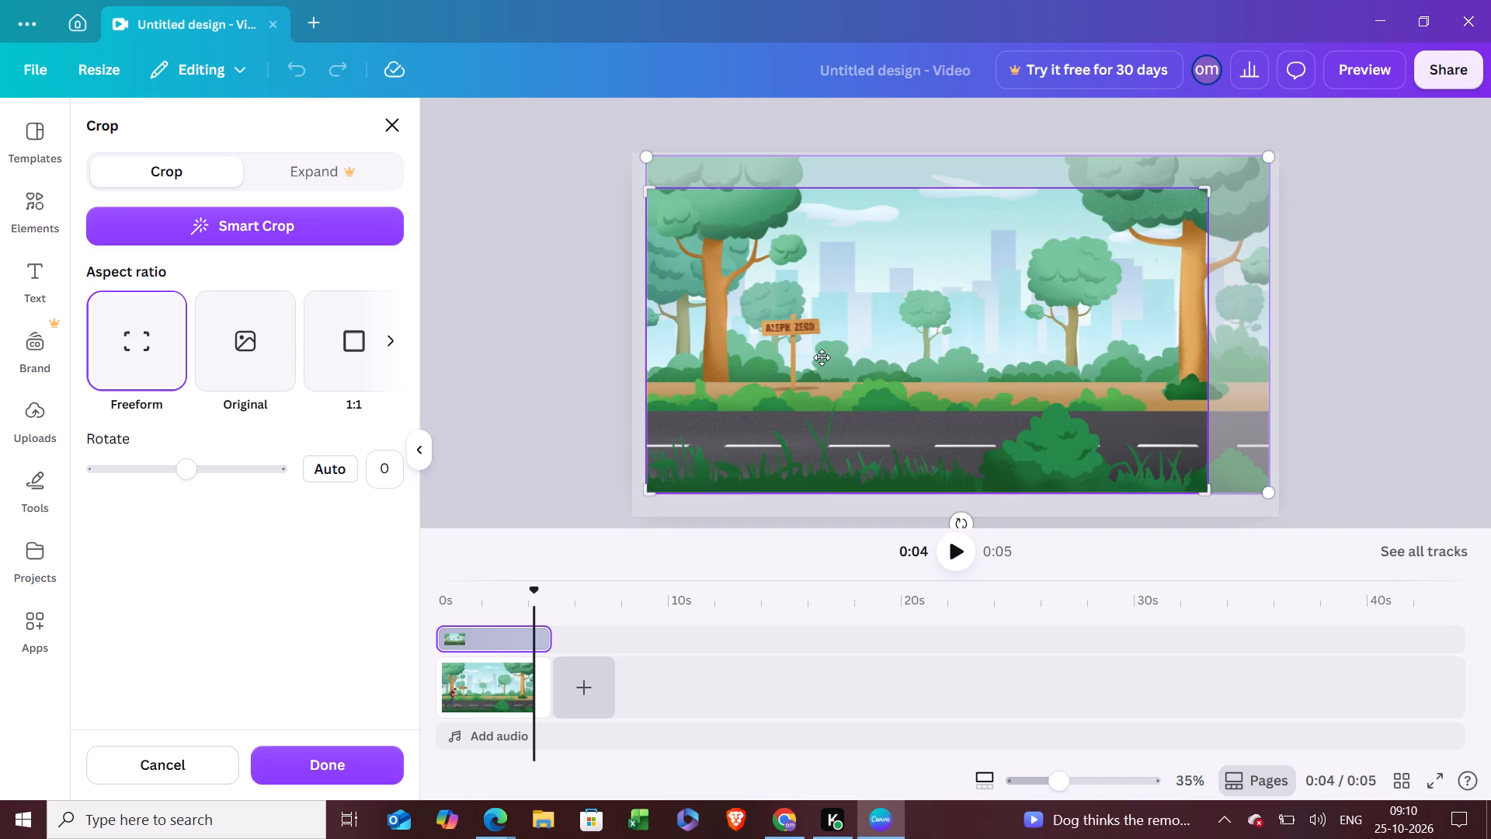
left_click_drag(829, 351, 941, 277)
left_click_drag(1202, 189, 1245, 161)
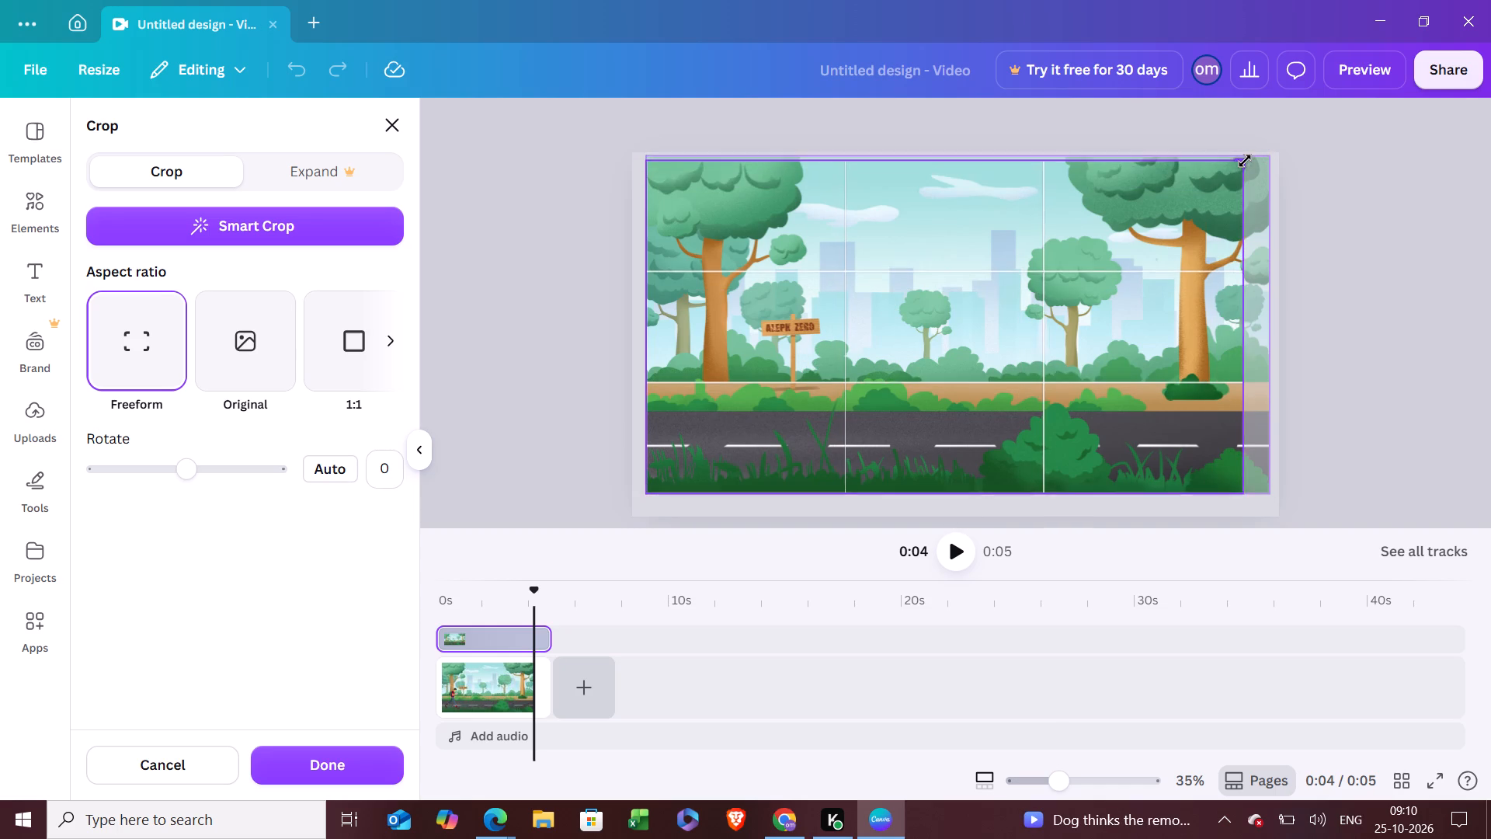
left_click_drag(1245, 161, 1284, 144)
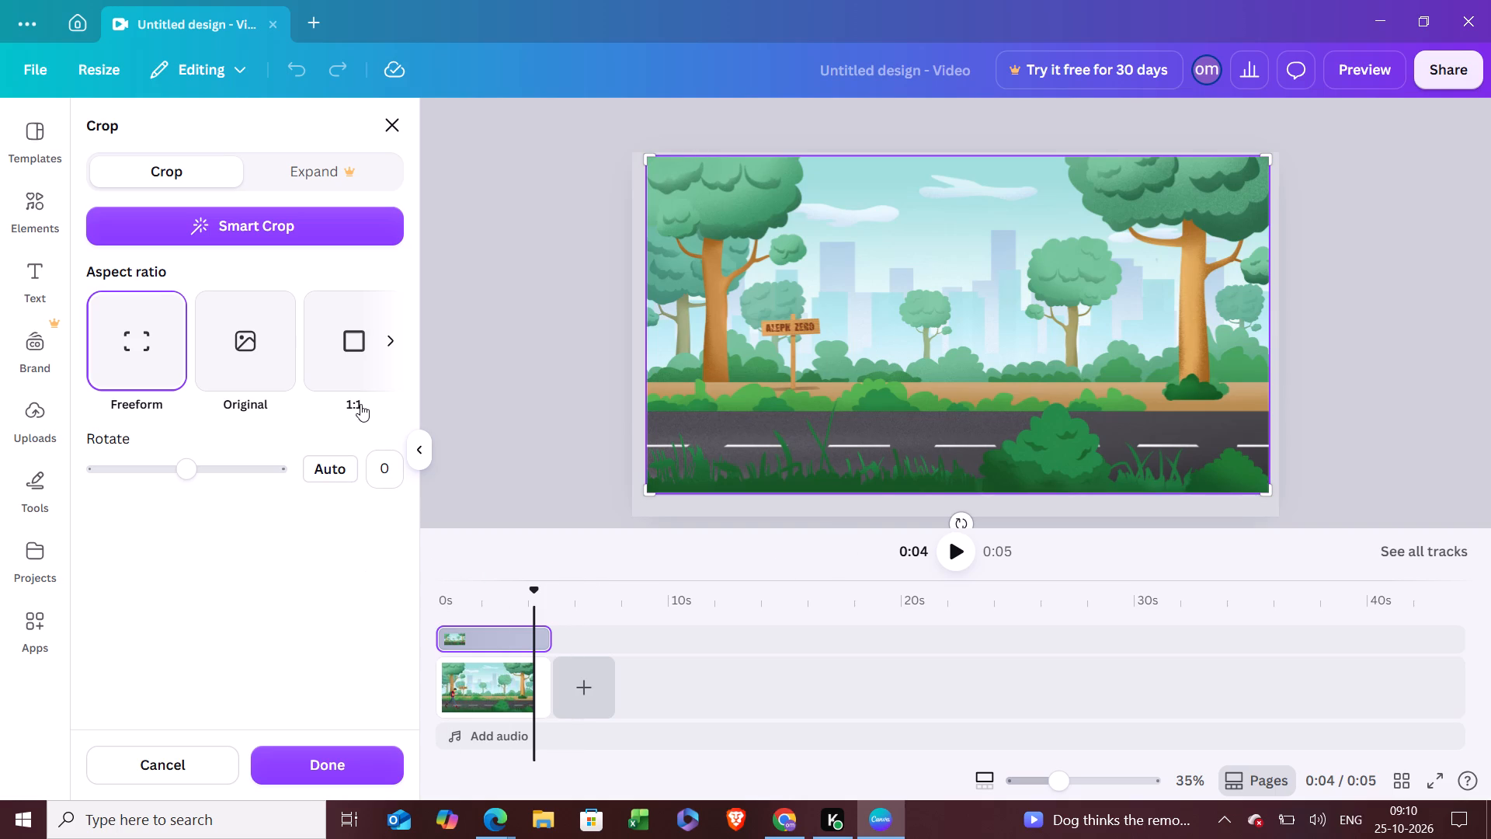
left_click(579, 262)
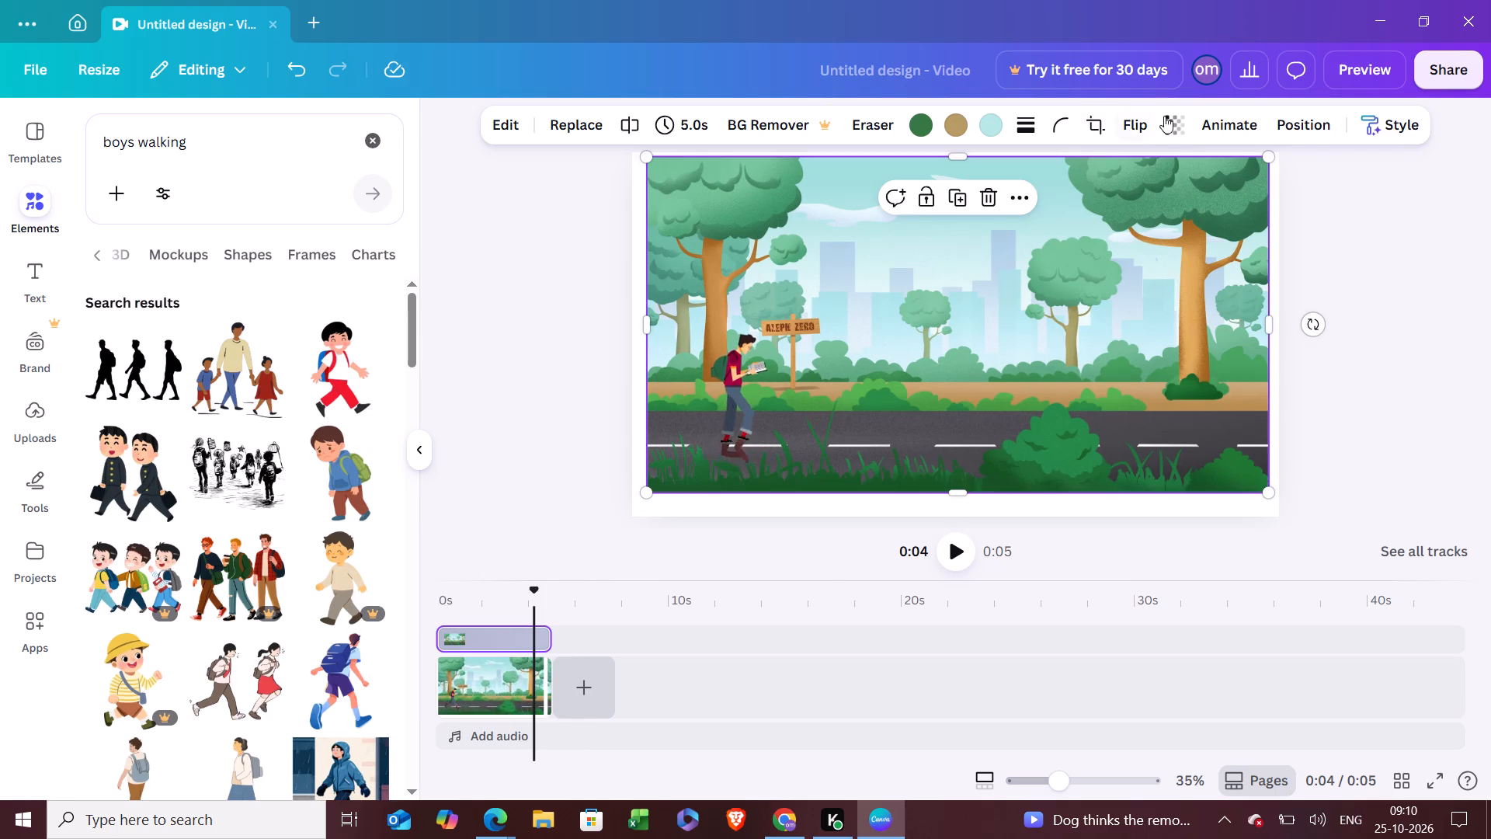
Create a custom animation with the background and walking student selected together, moving both a short straight distance to the right.
left_click(1221, 131)
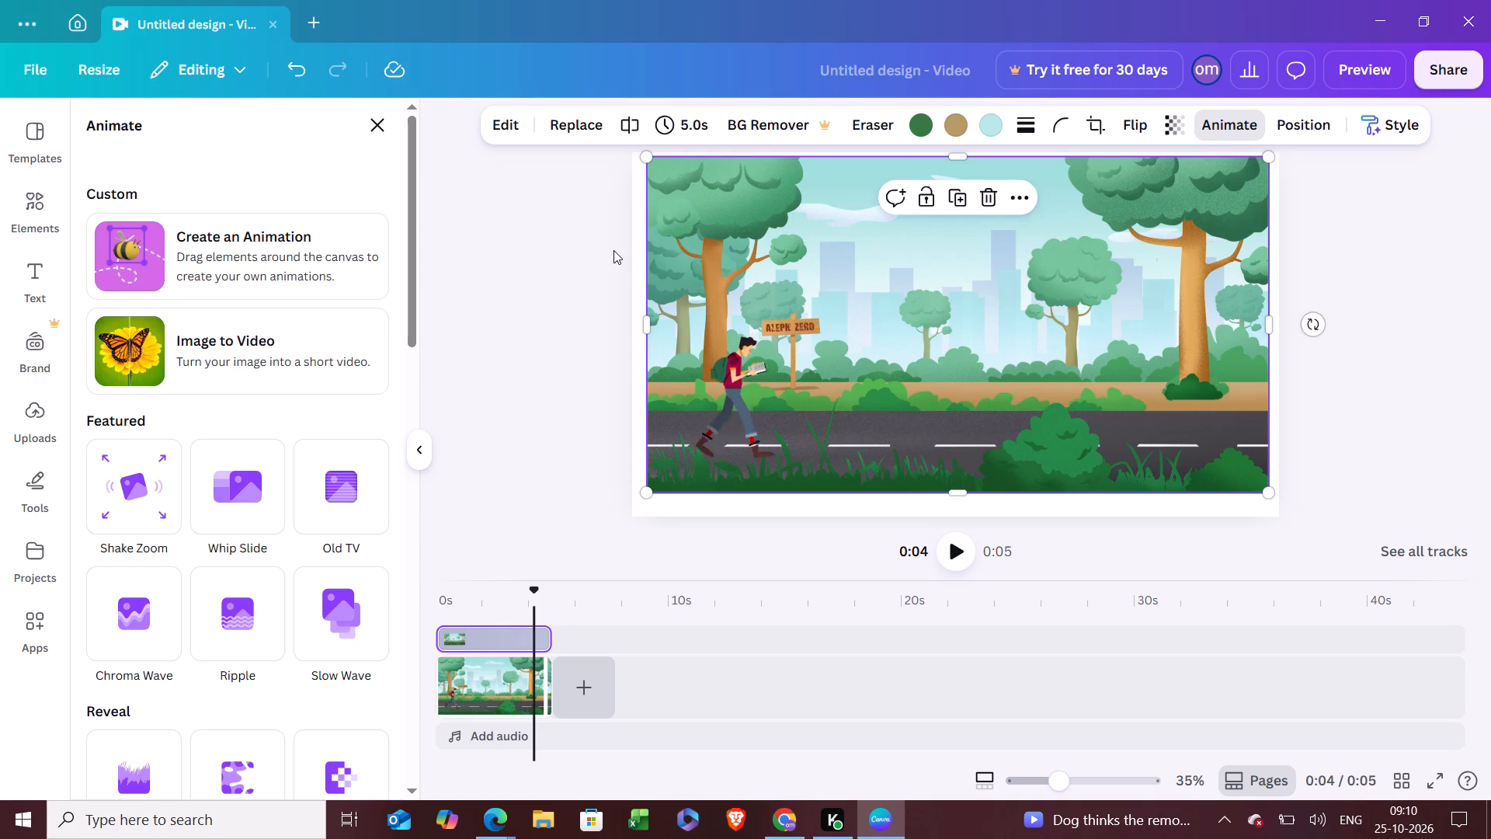
left_click(269, 271)
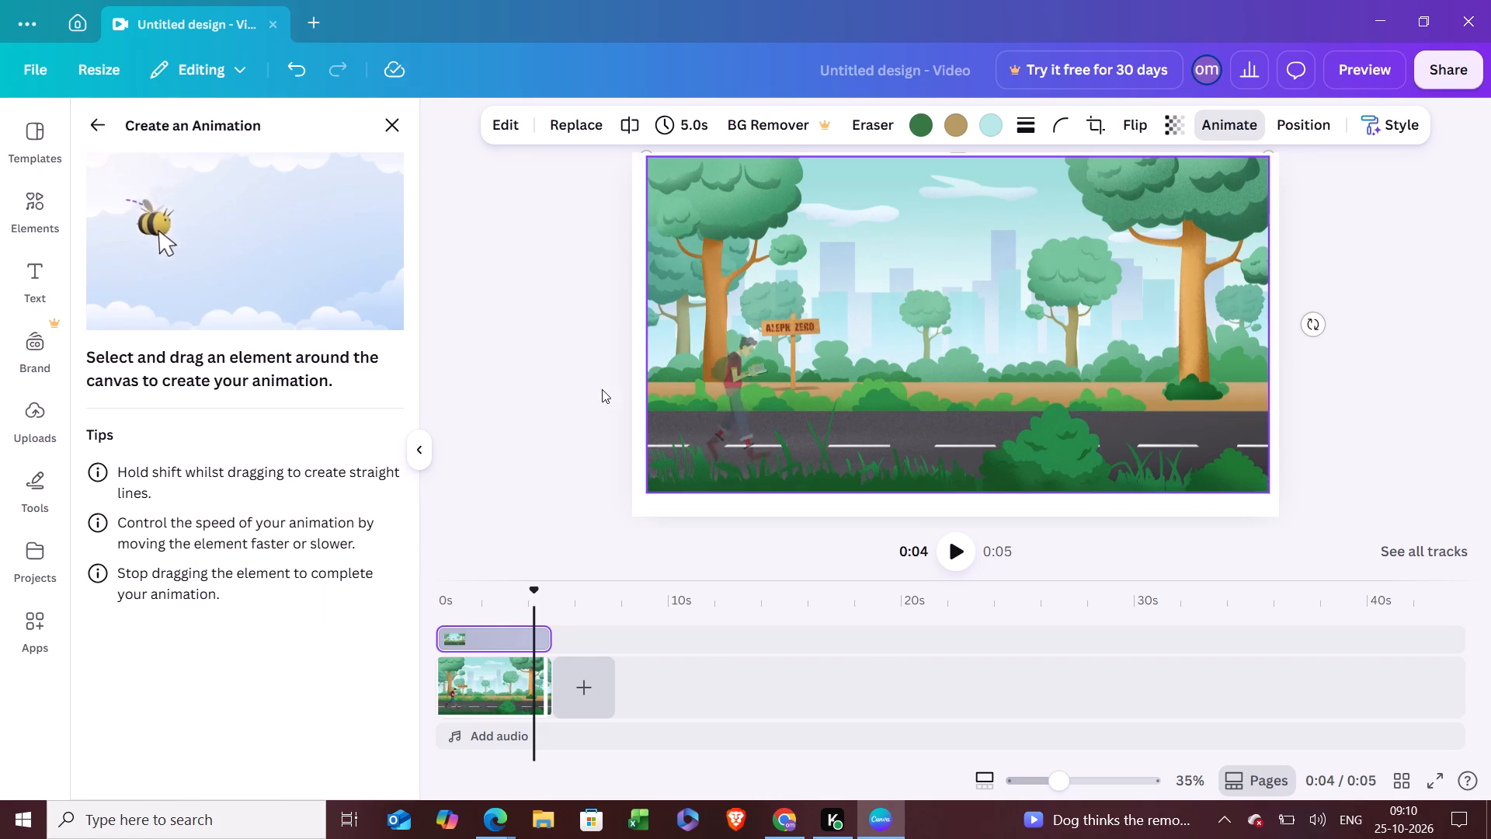
left_click(752, 378, "shift")
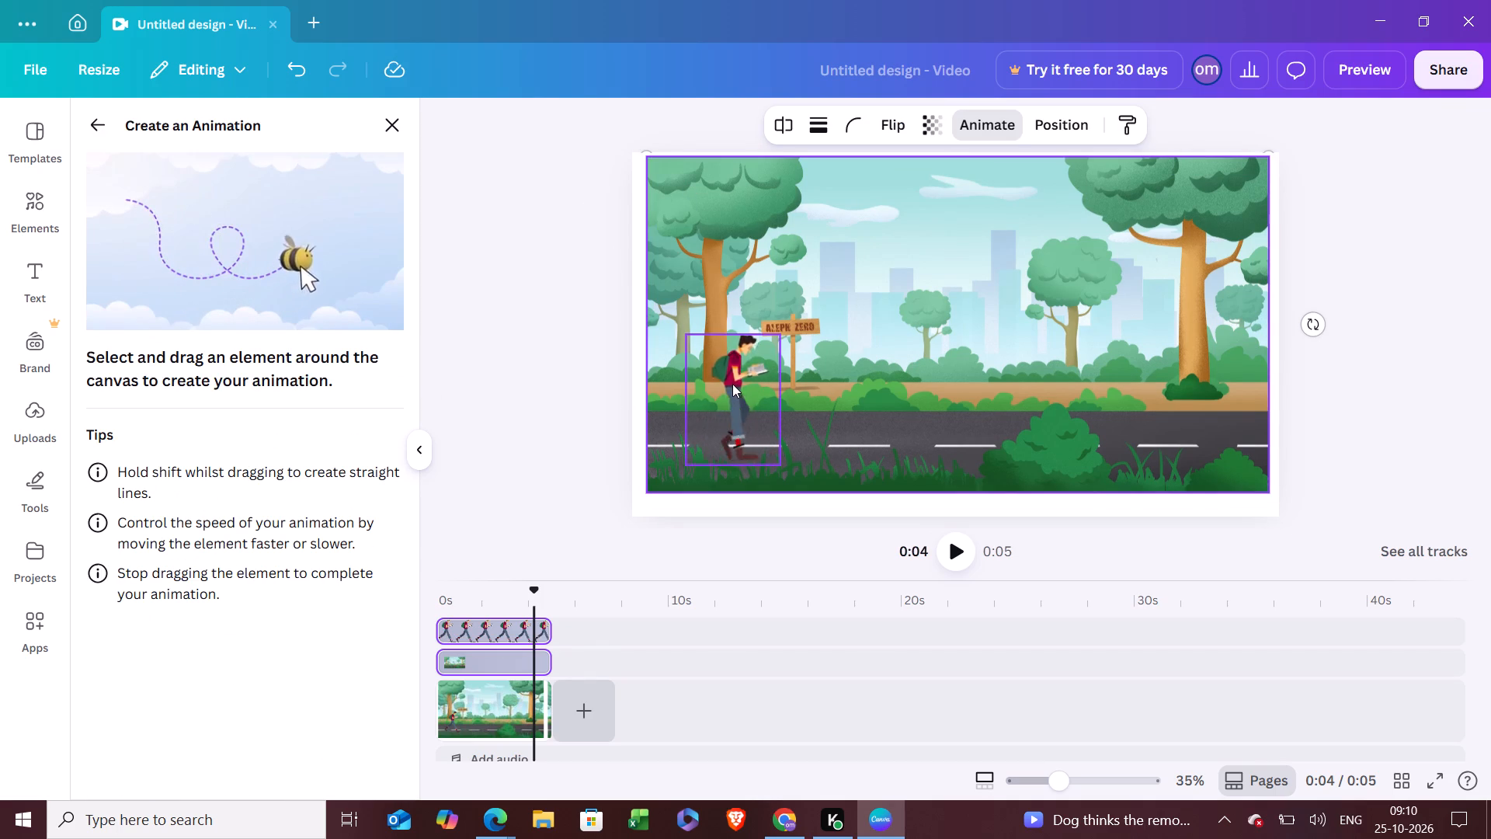
left_click_drag(734, 384, 741, 393, "shift")
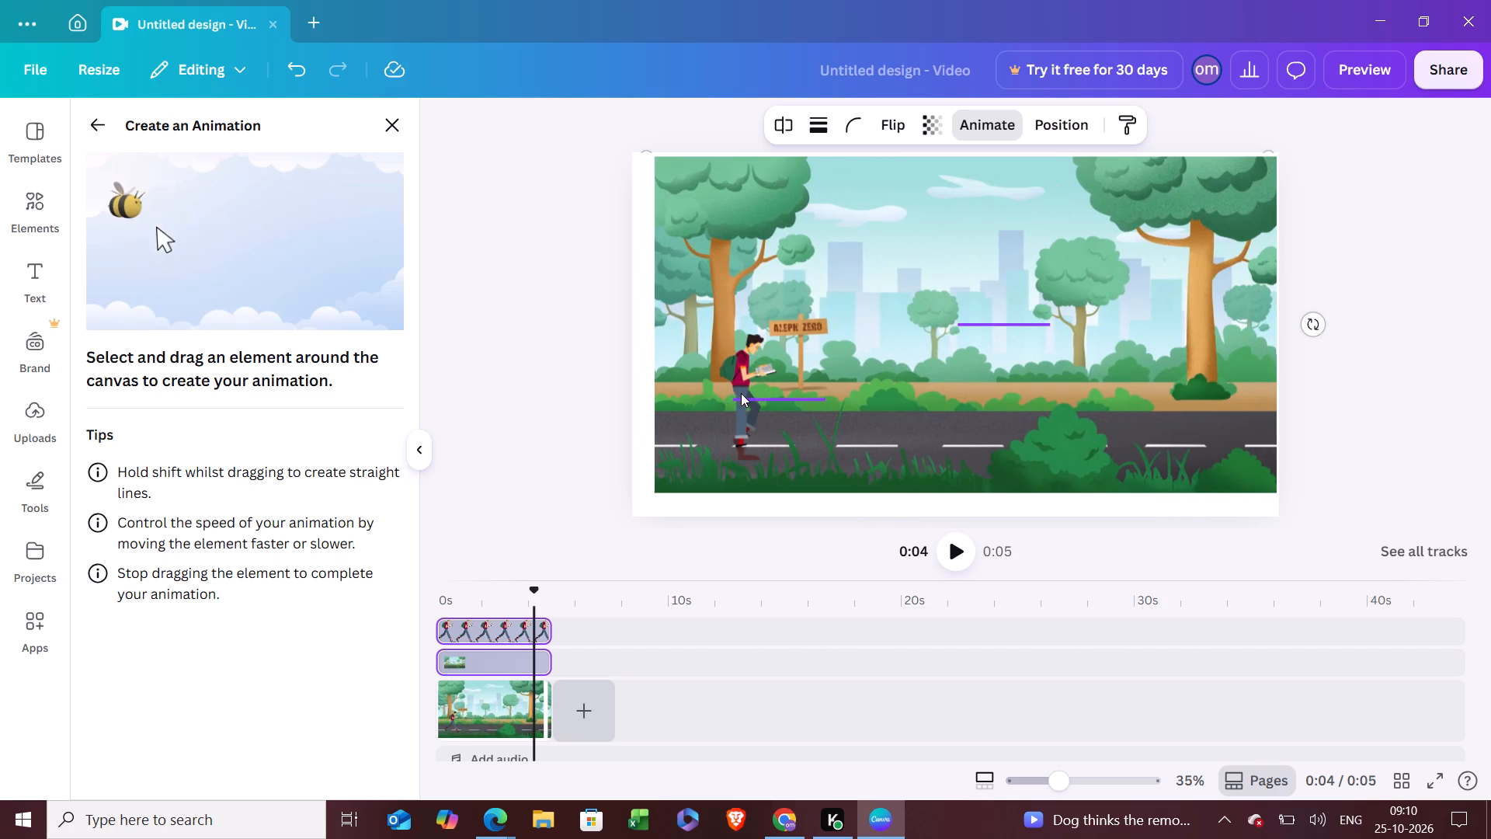
left_click_drag(741, 393, 724, 401, "shift")
left_click(724, 401)
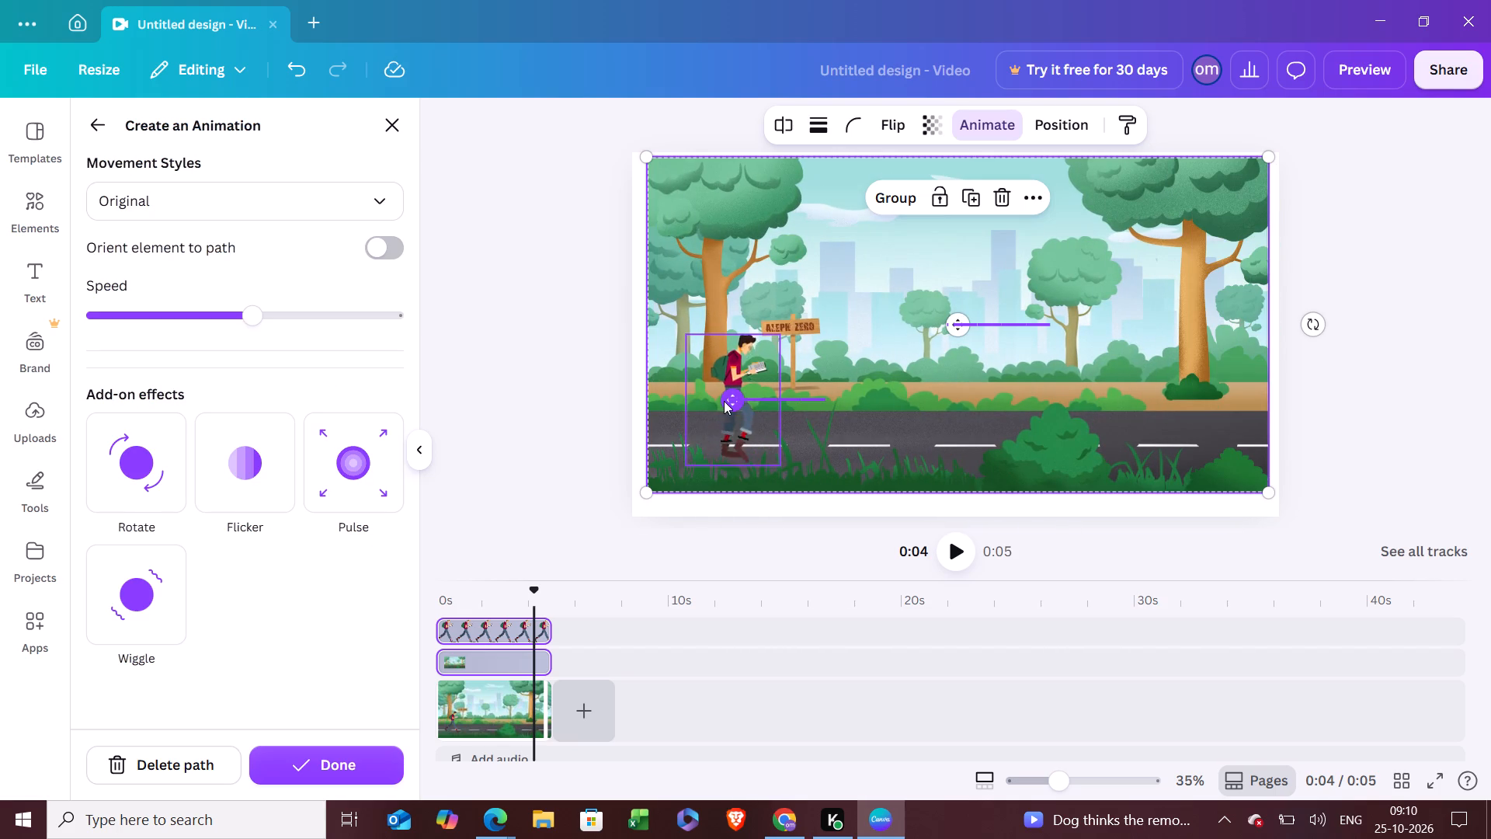
Try to carry the student's motion path along the road to the scene's right side, and leave the animation editor.
left_click(733, 385)
left_click_drag(733, 385, 794, 387)
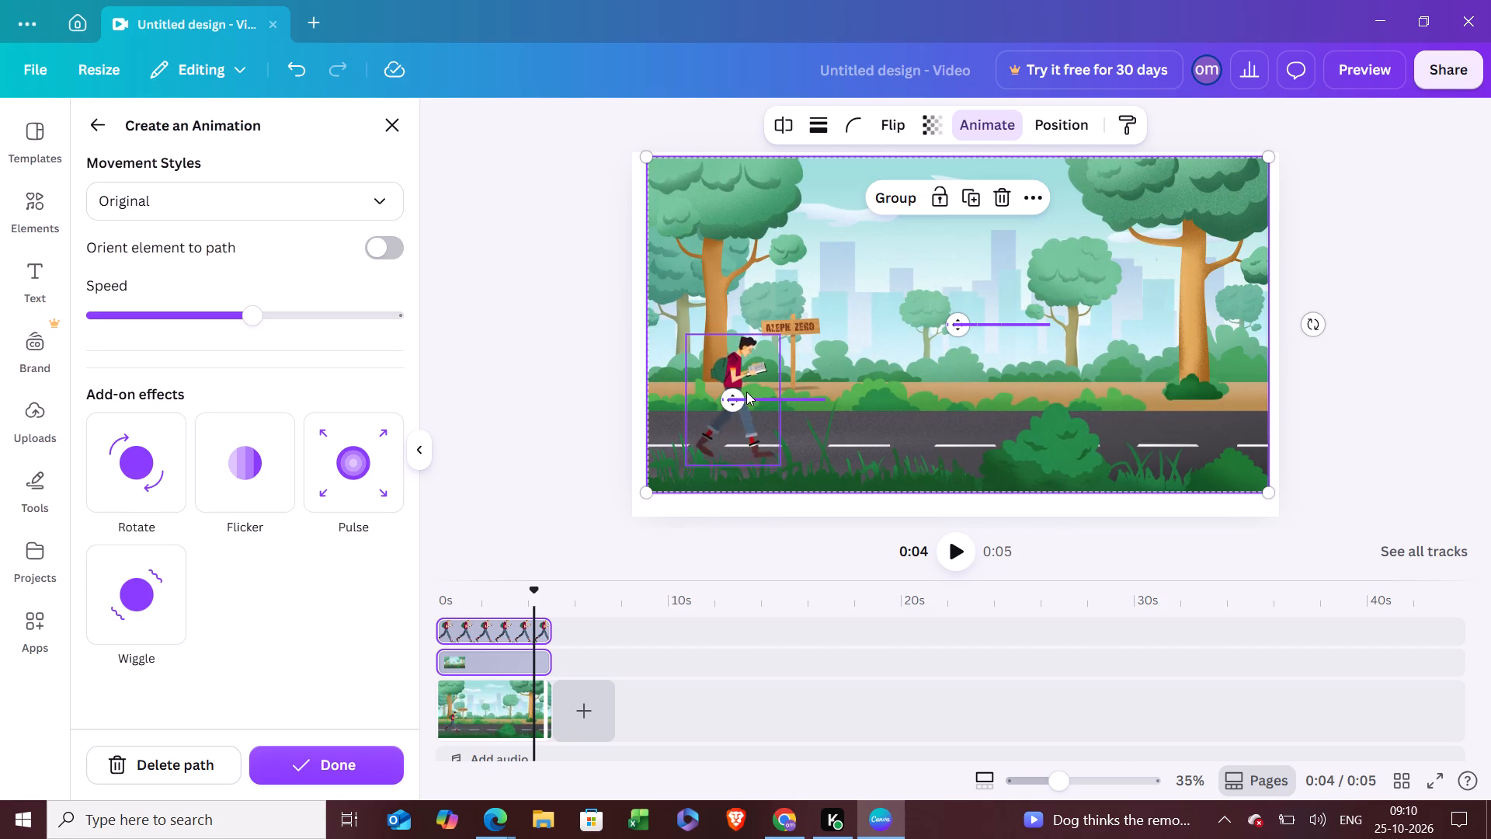
left_click_drag(735, 398, 909, 392, "shift")
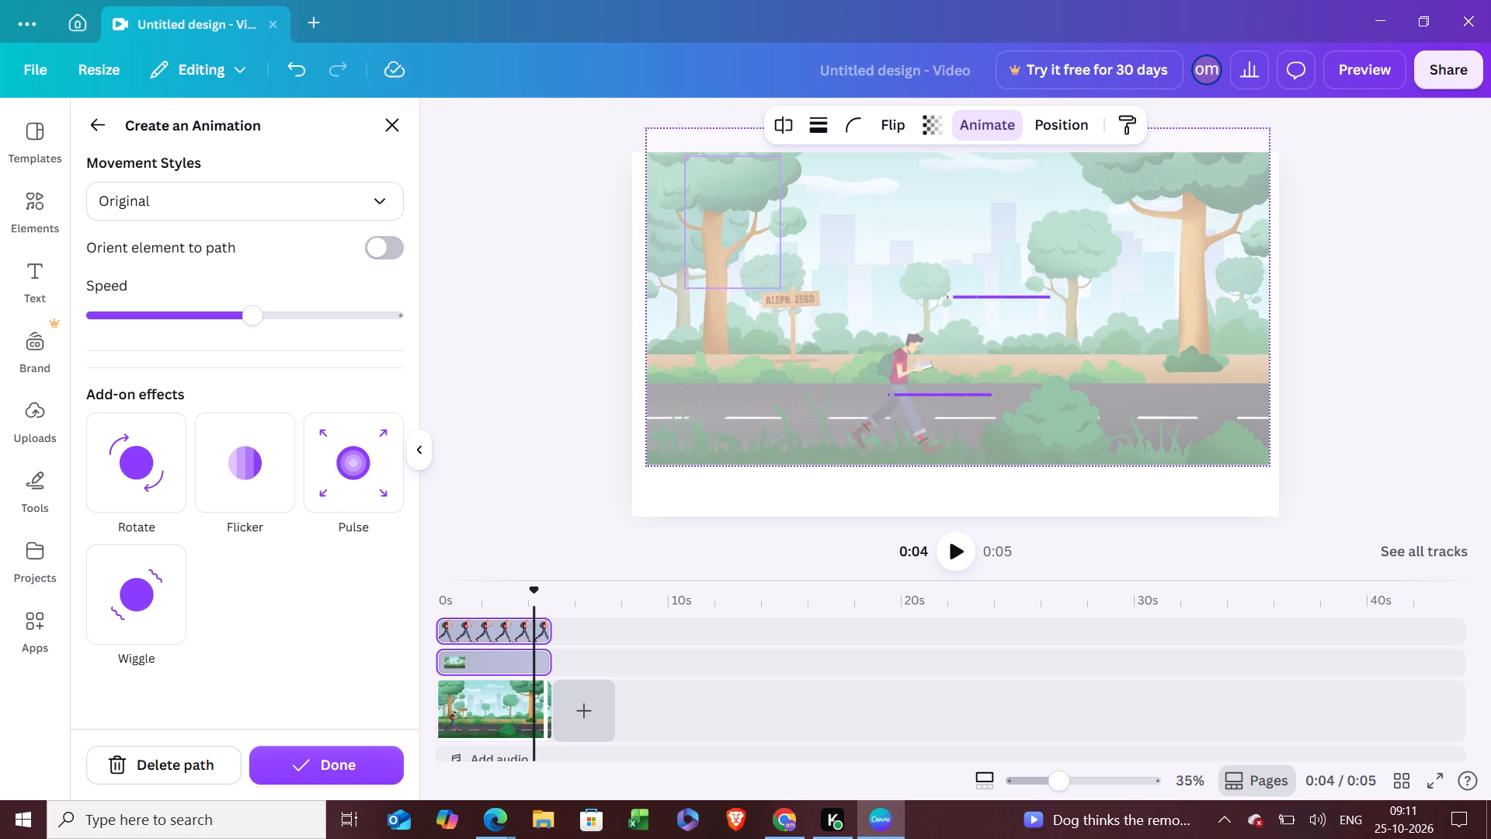
left_click_drag(909, 392, 1156, 376, "shift")
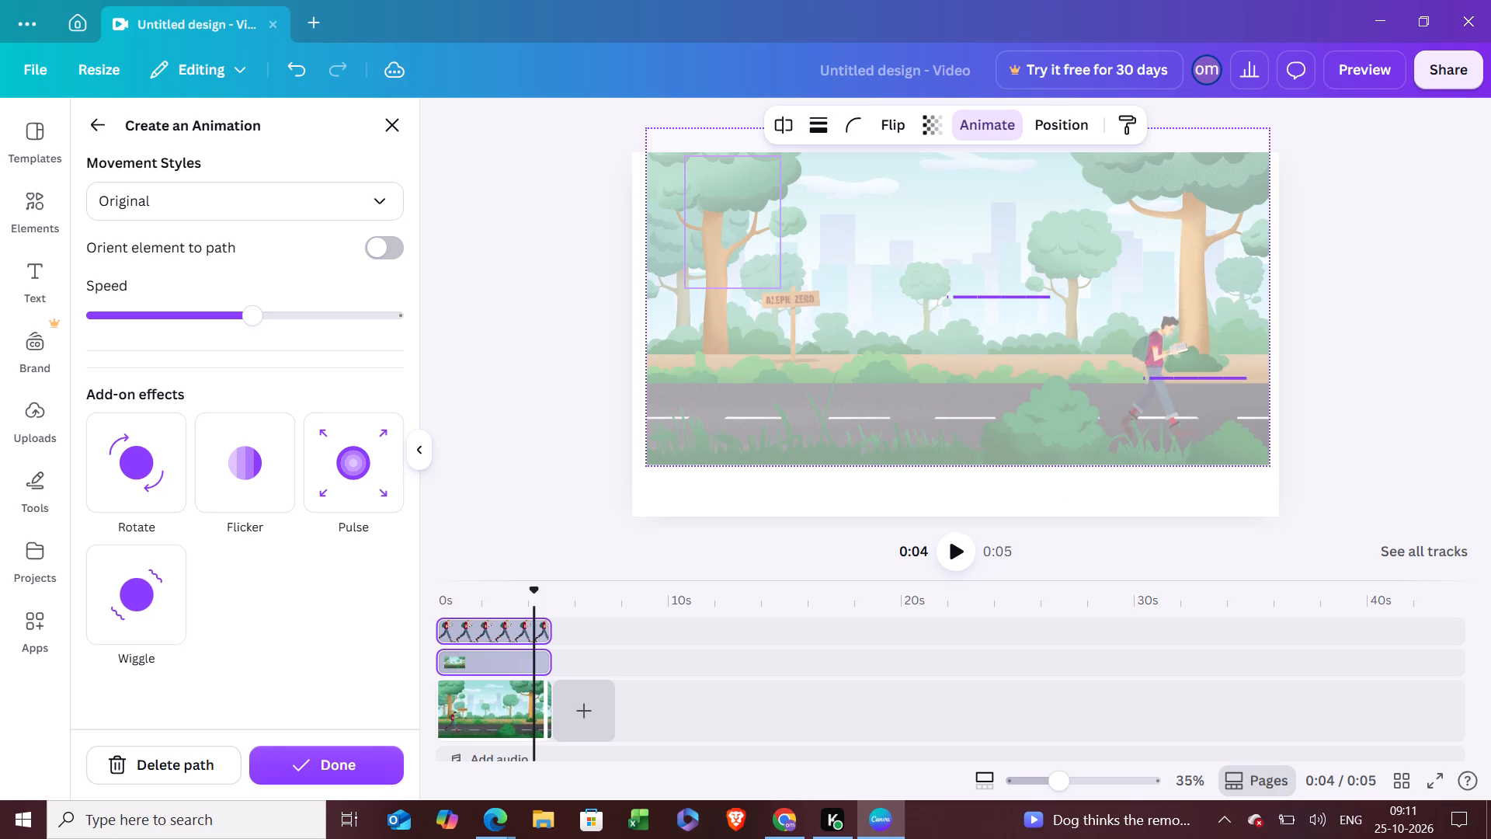
left_click_drag(1156, 376, 1222, 377, "shift")
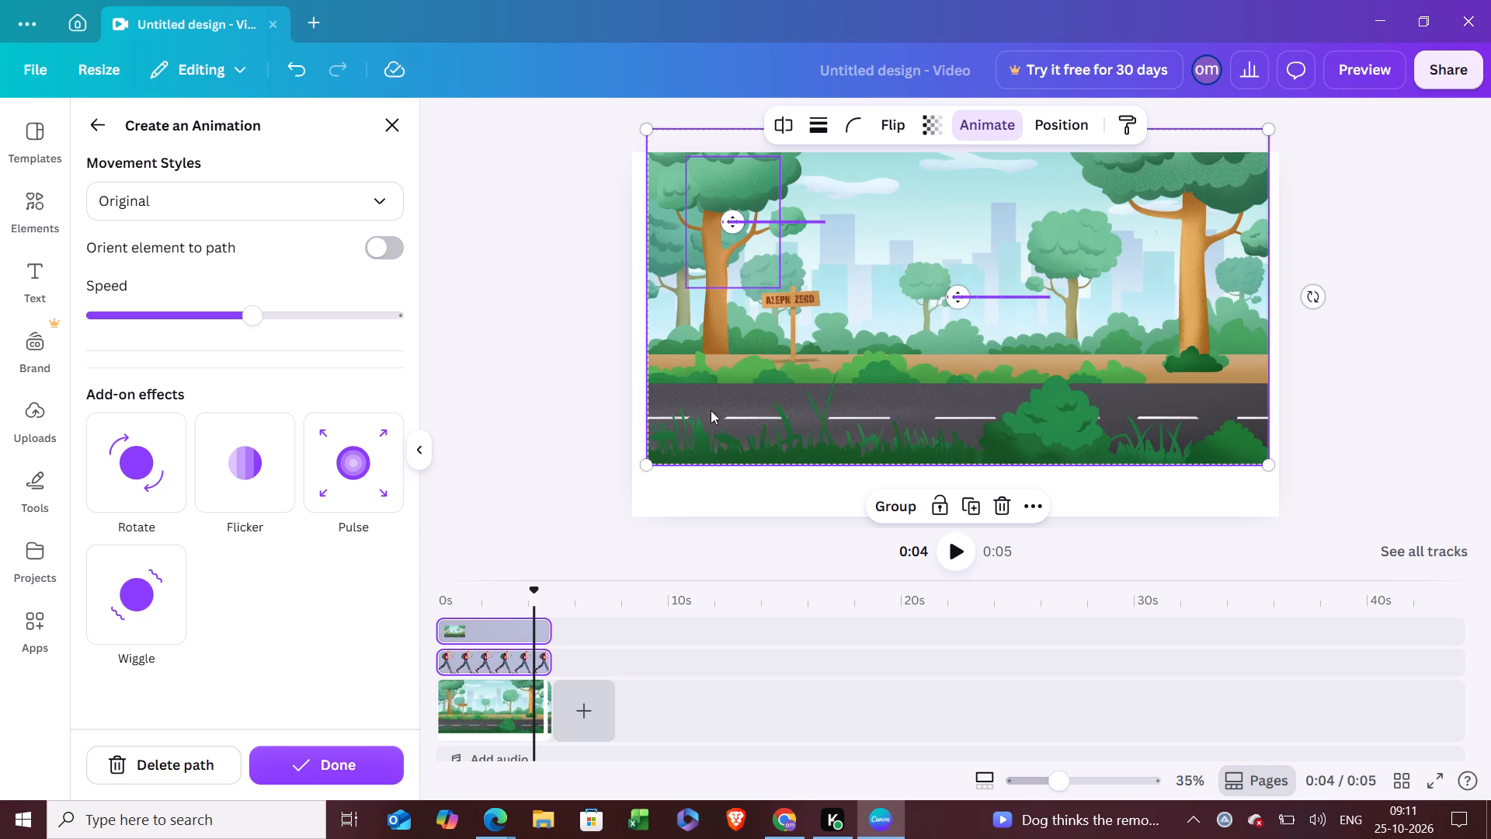
left_click(586, 440)
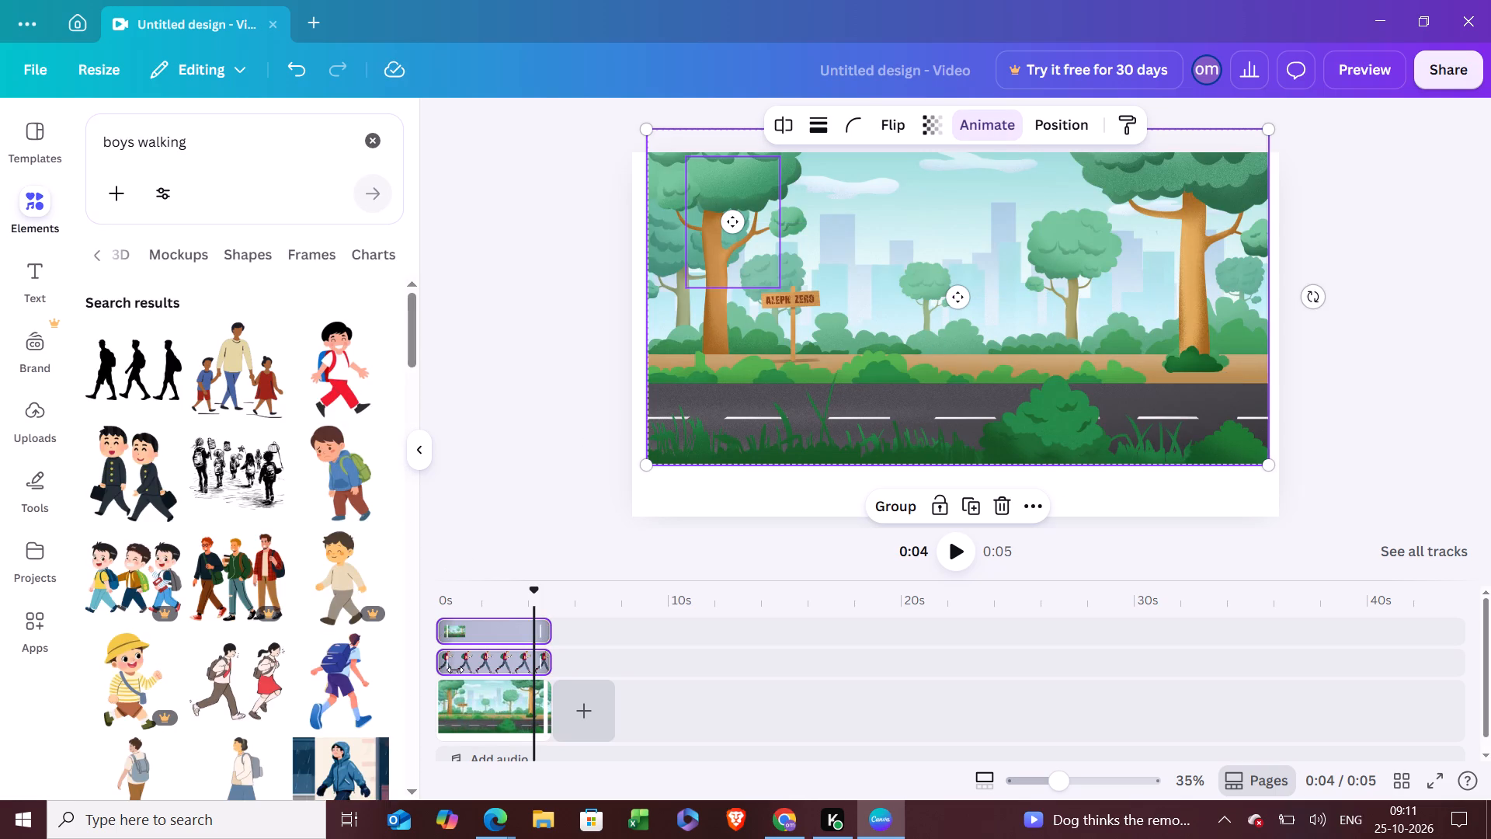
Play the scene from its start, and undo the custom animation shared by the road background and walking student.
left_click(438, 666)
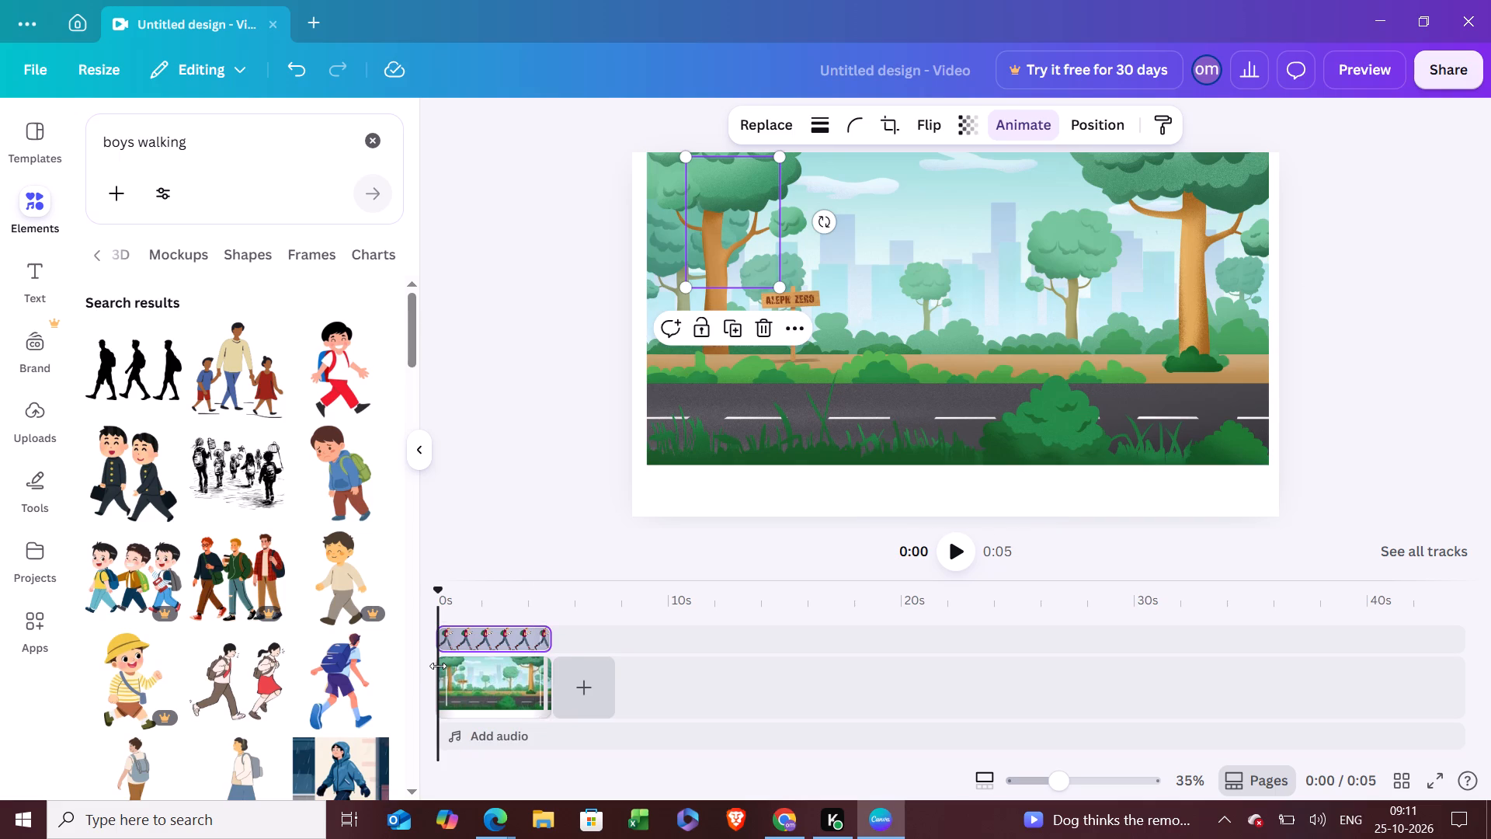
left_click(959, 550)
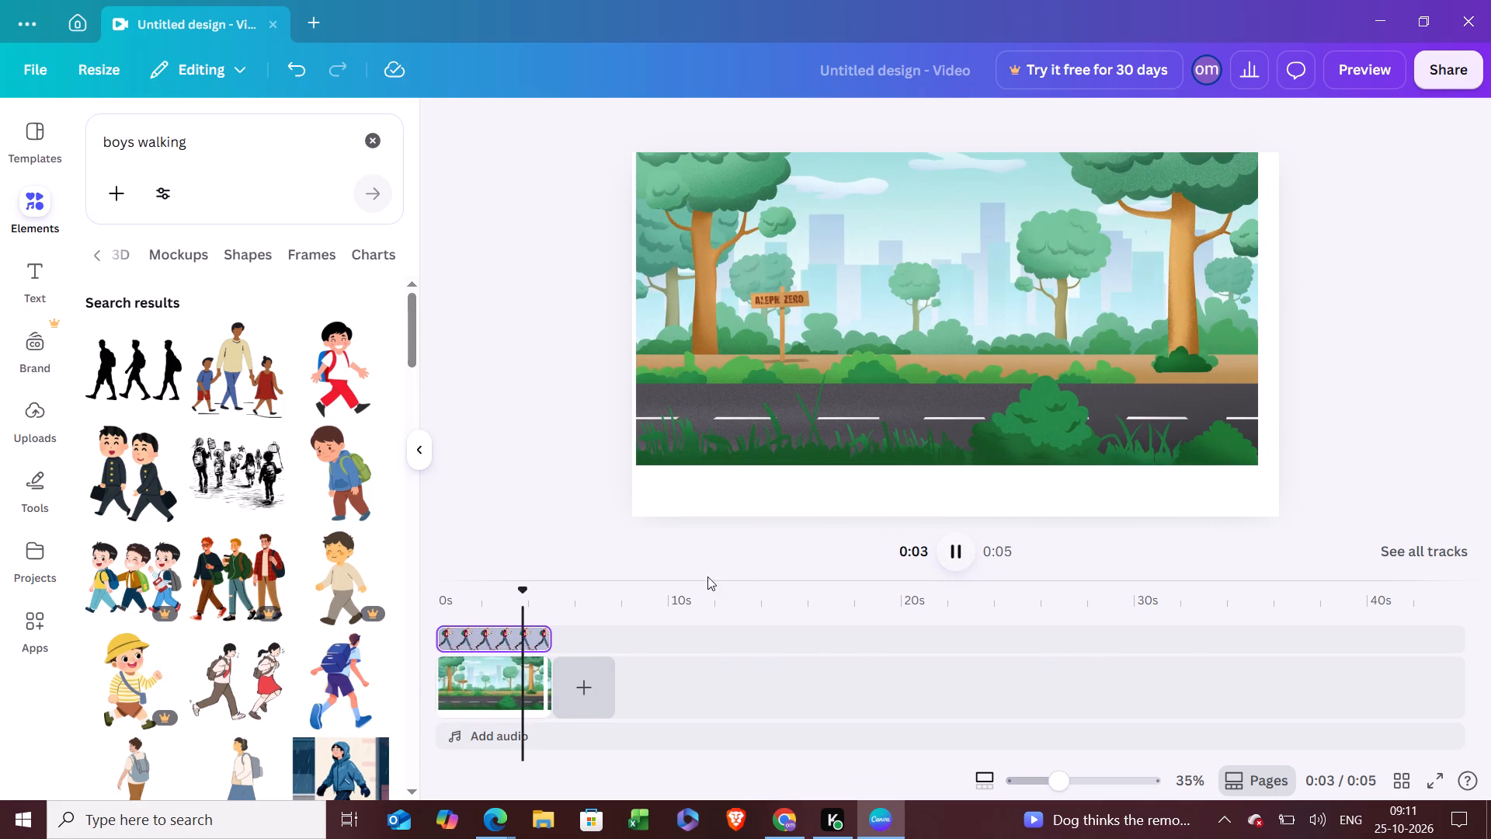
left_click(294, 79)
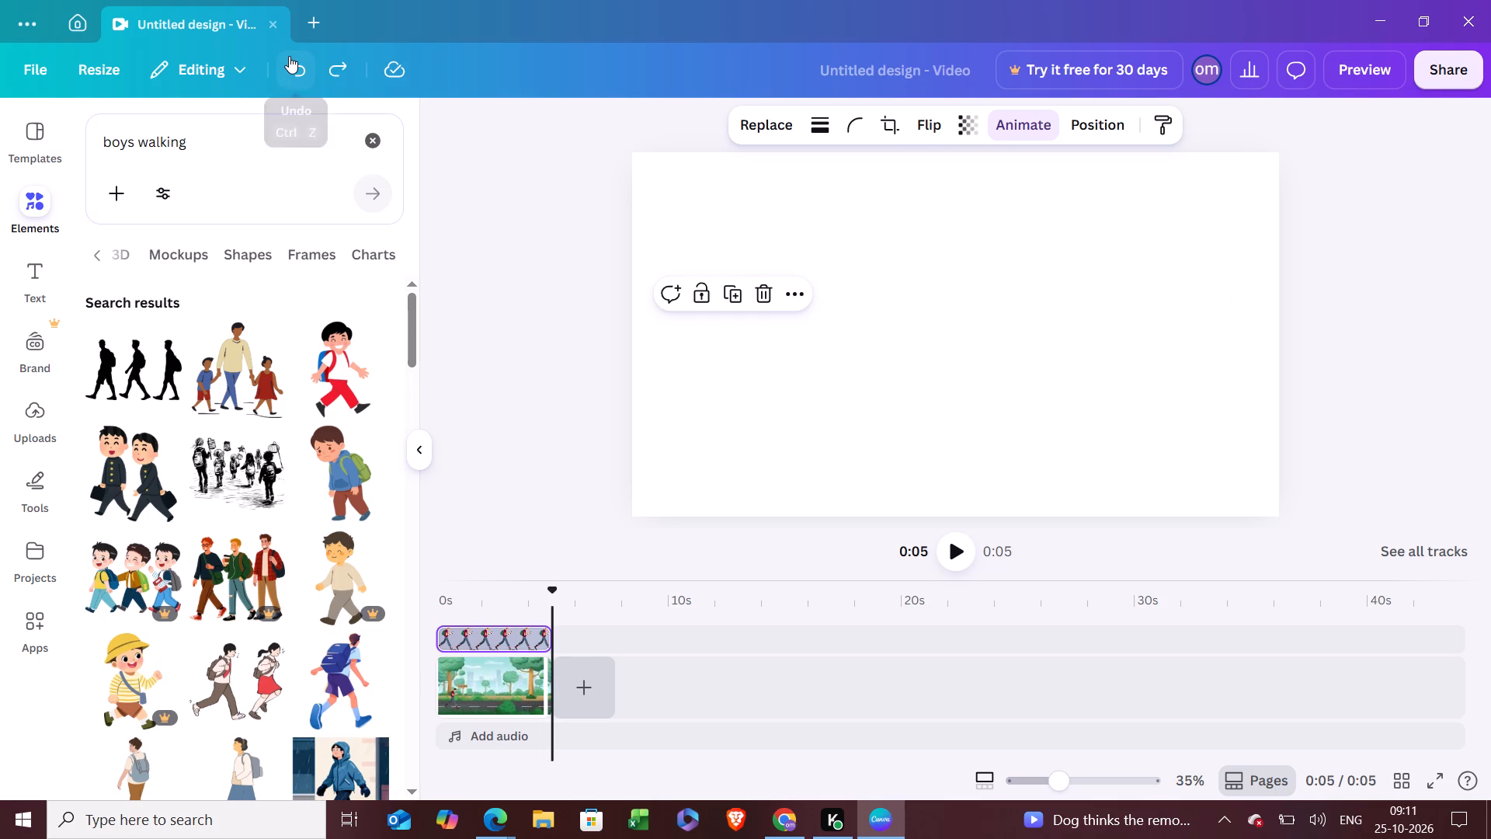
left_click(289, 56)
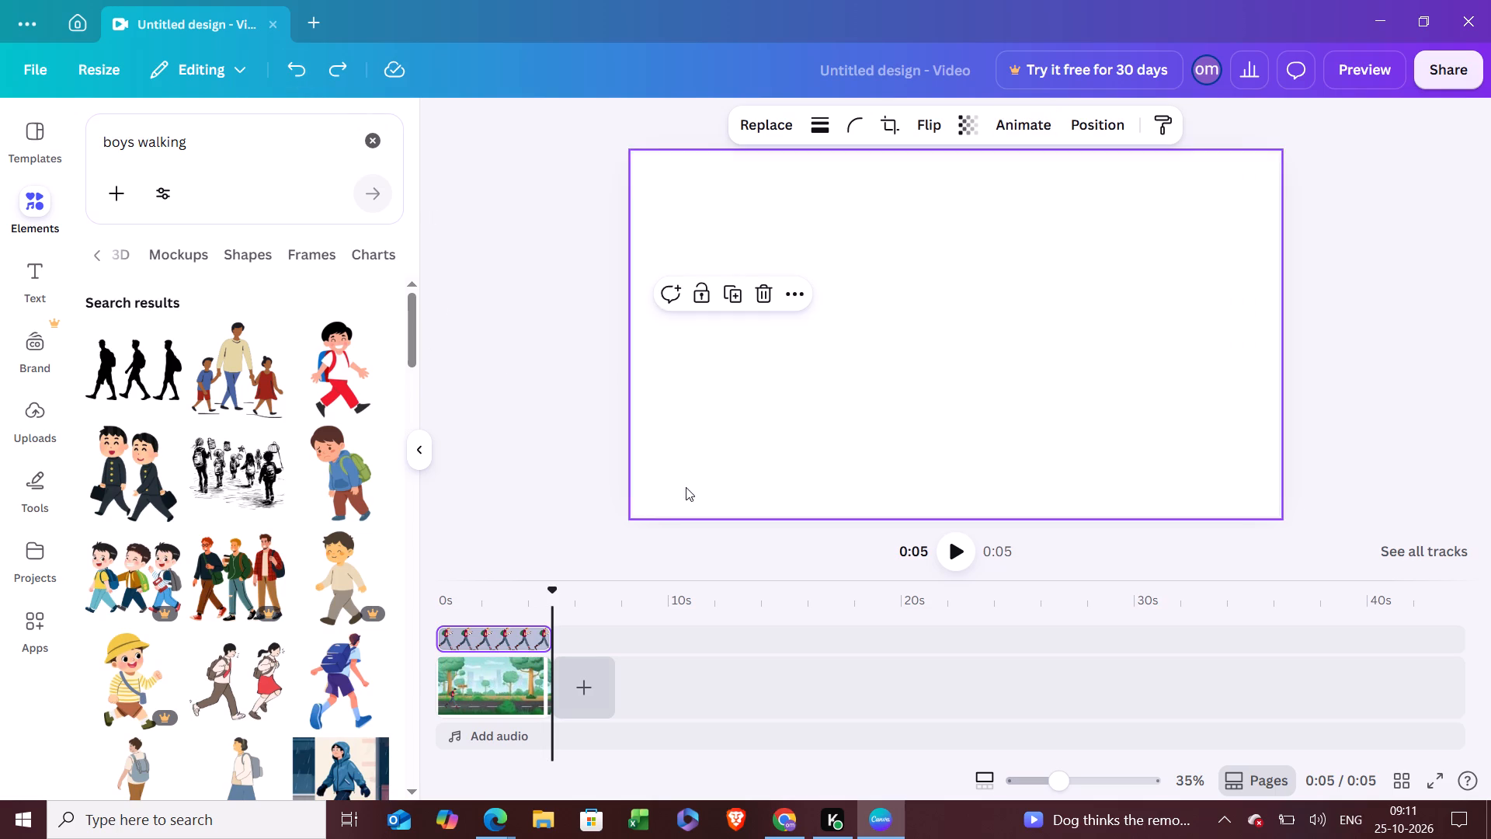
Play the road scene from its beginning to check the walking student, and return the playhead to the start.
left_click(440, 652)
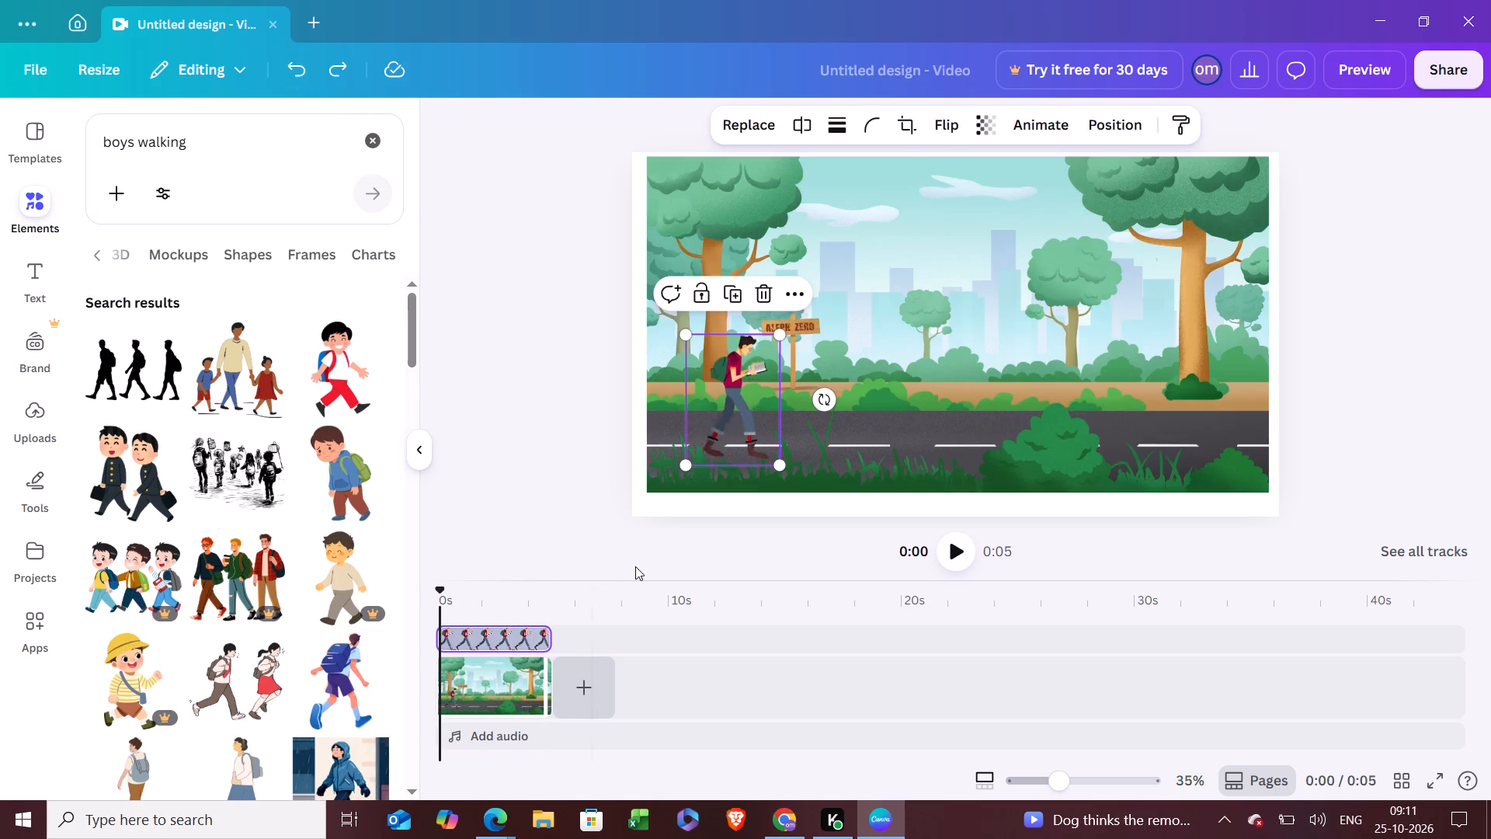
left_click(967, 566)
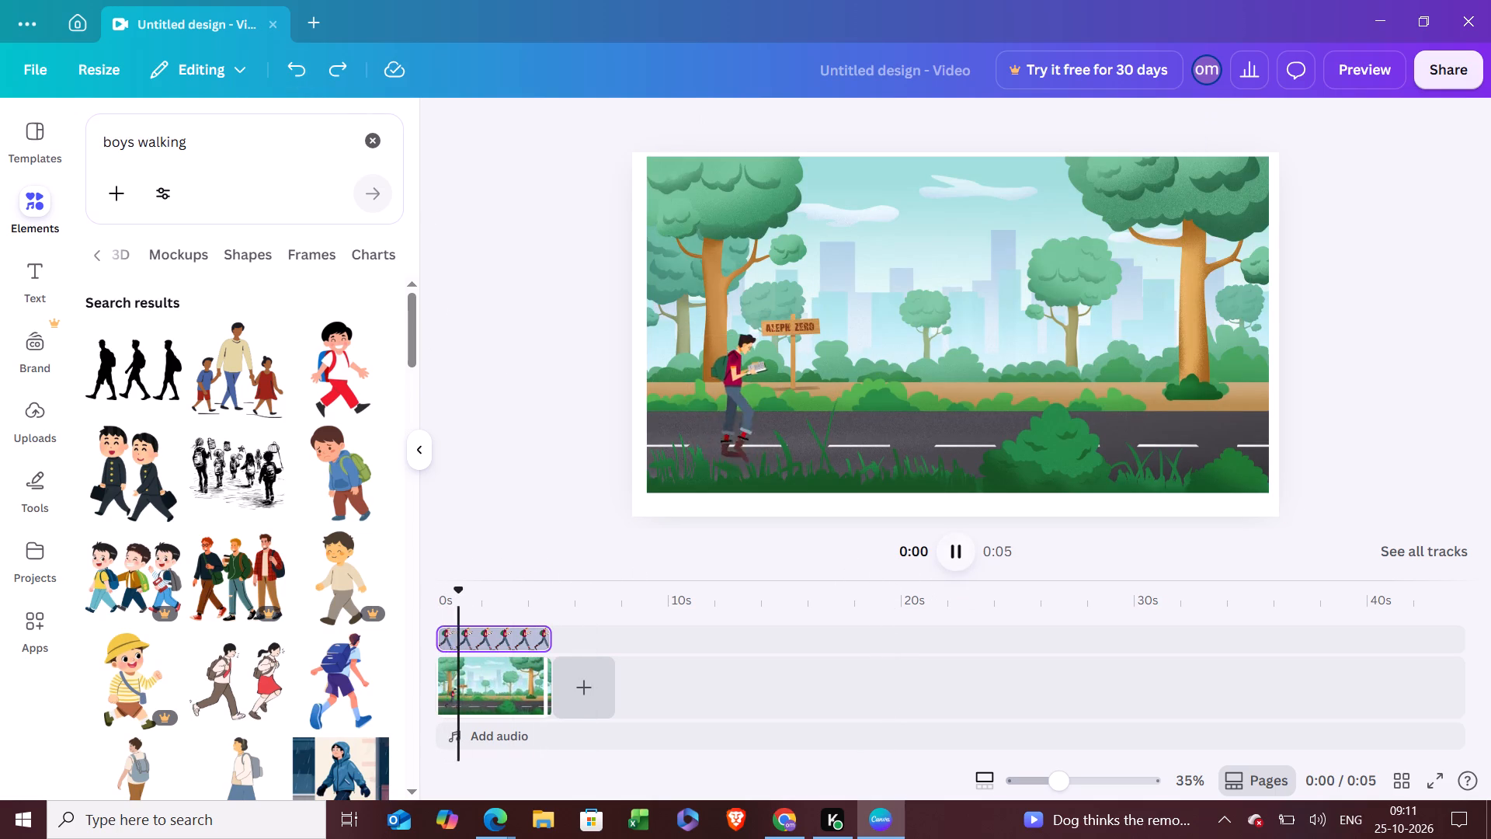
left_click(443, 621)
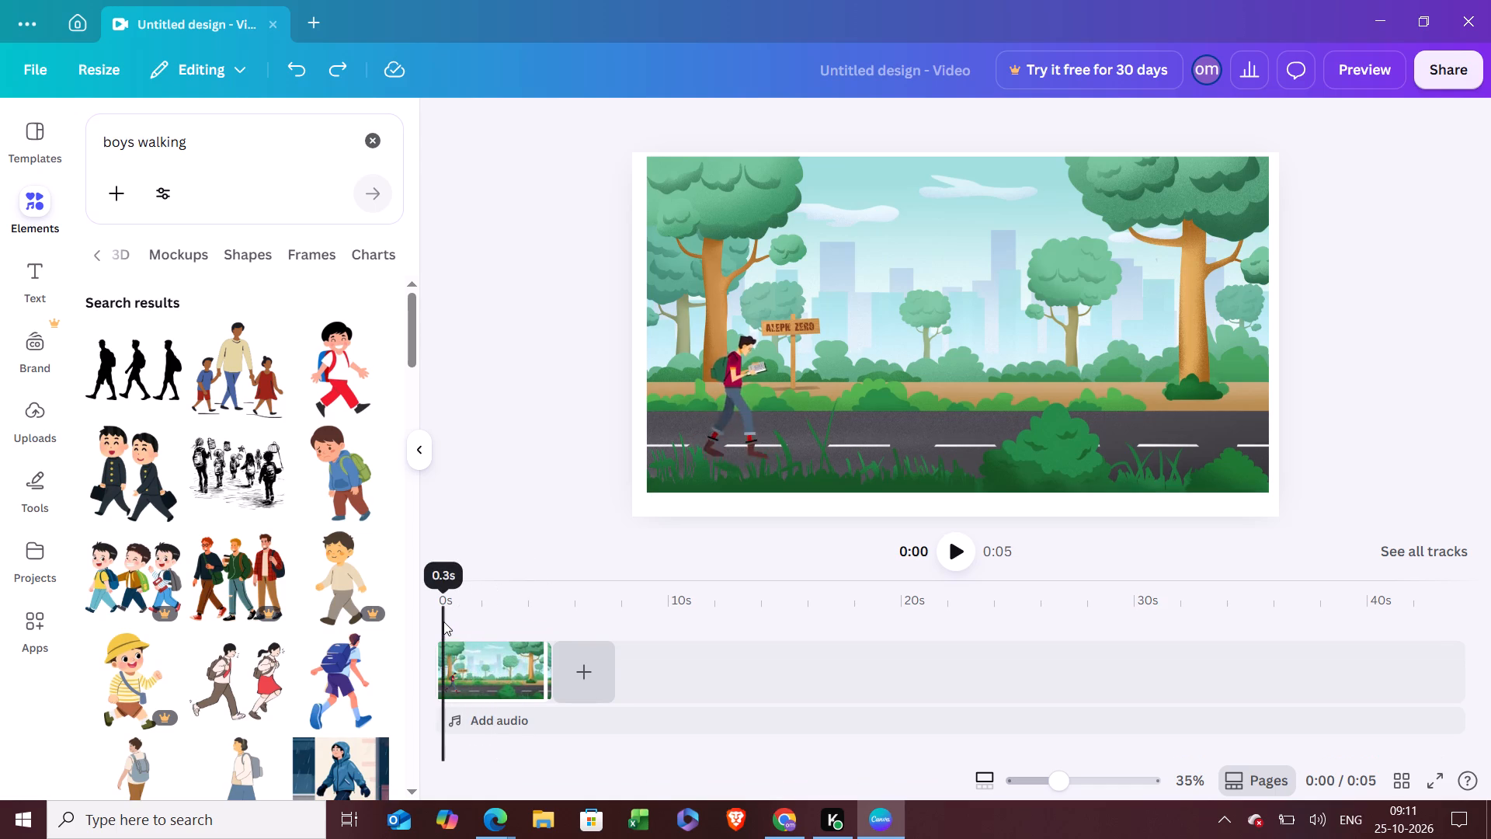
left_click(544, 476)
double_click(544, 476)
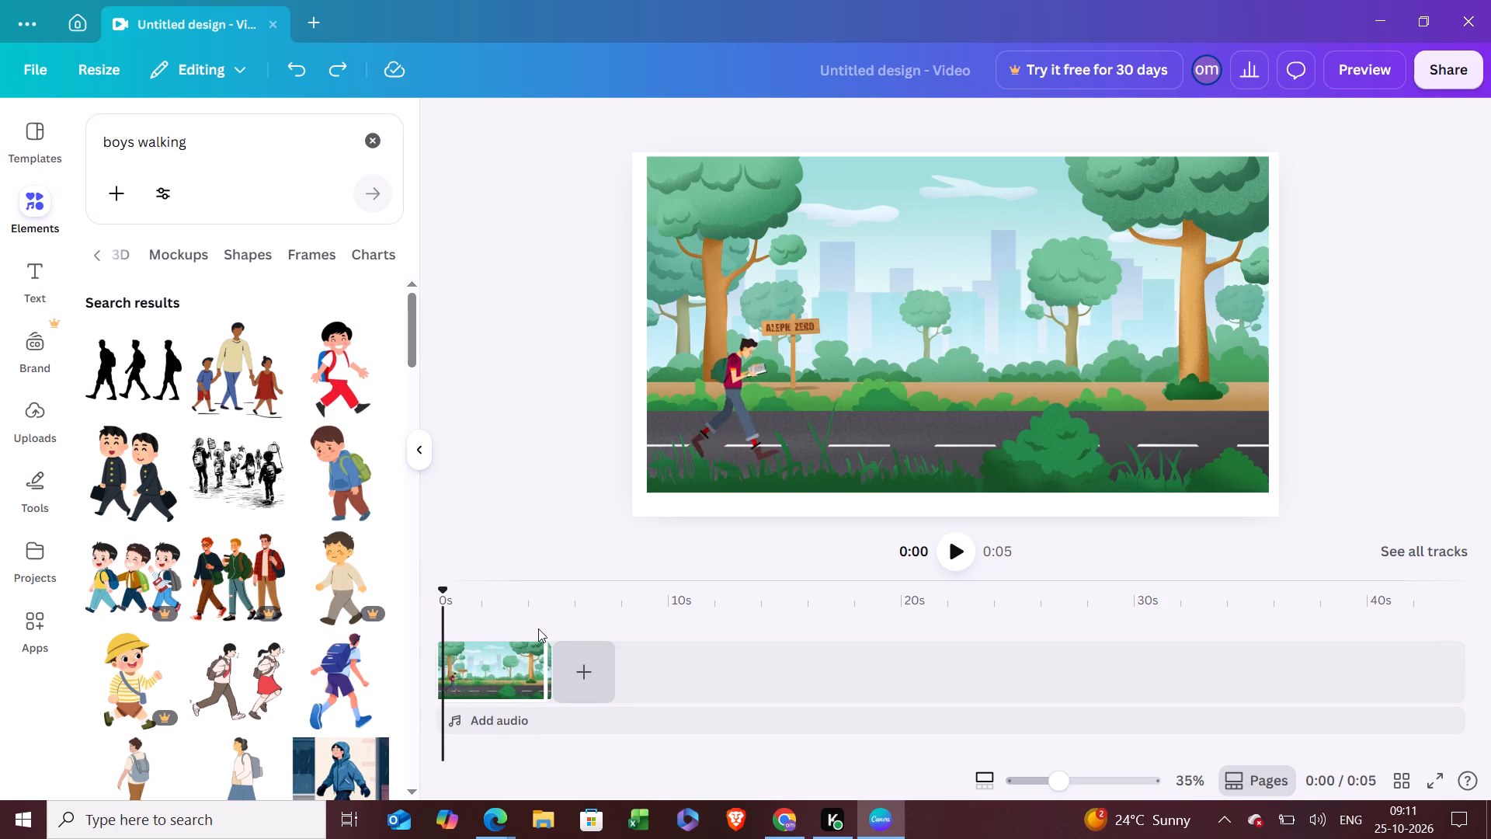
left_click(497, 686)
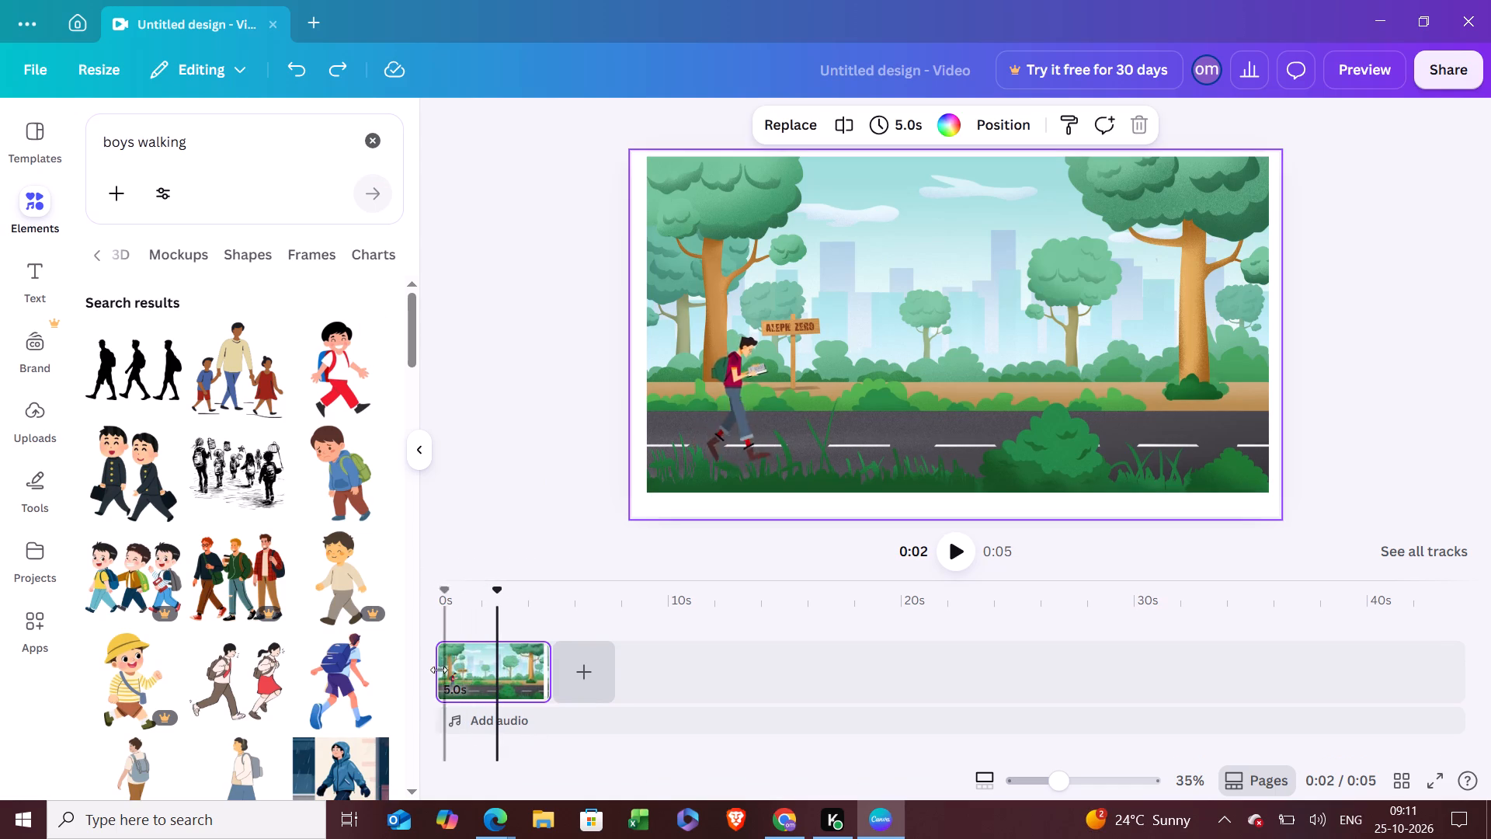
left_click(437, 670)
left_click(509, 429)
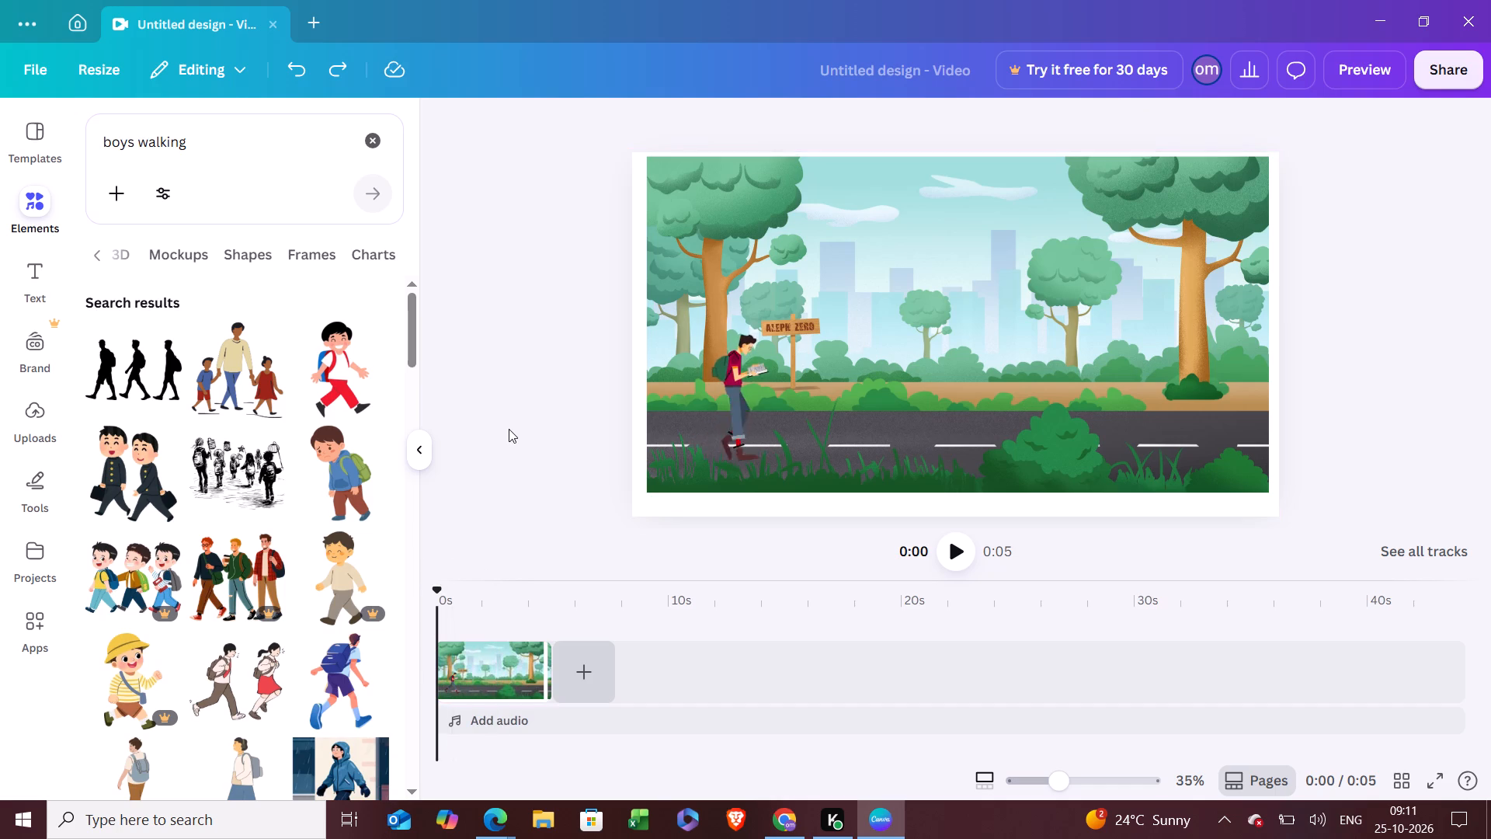
Create a custom animation for the walking student alone, moving him in a straight line along the road to the far tree.
left_click(860, 353)
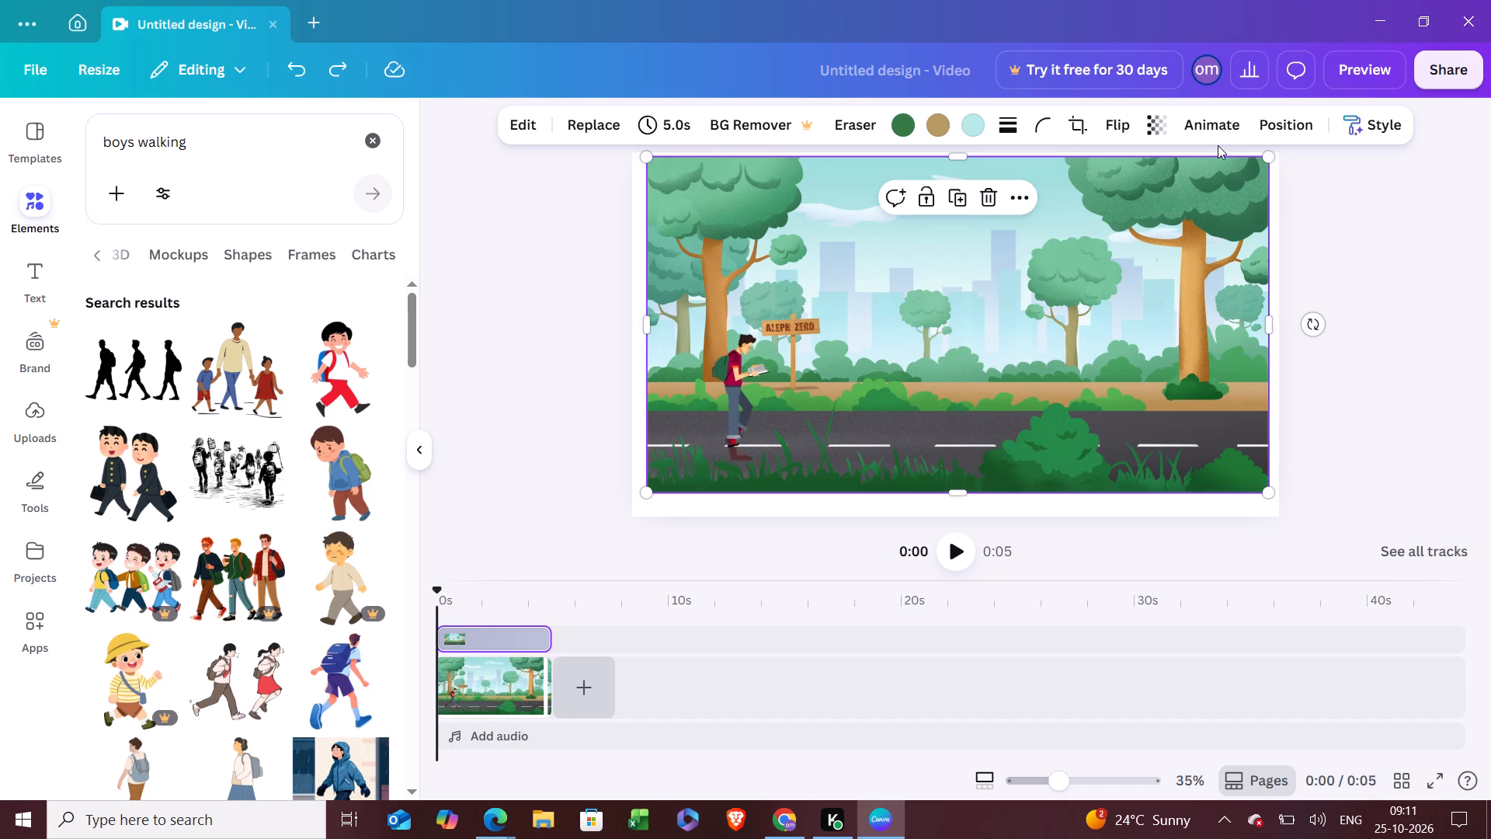
left_click(722, 379)
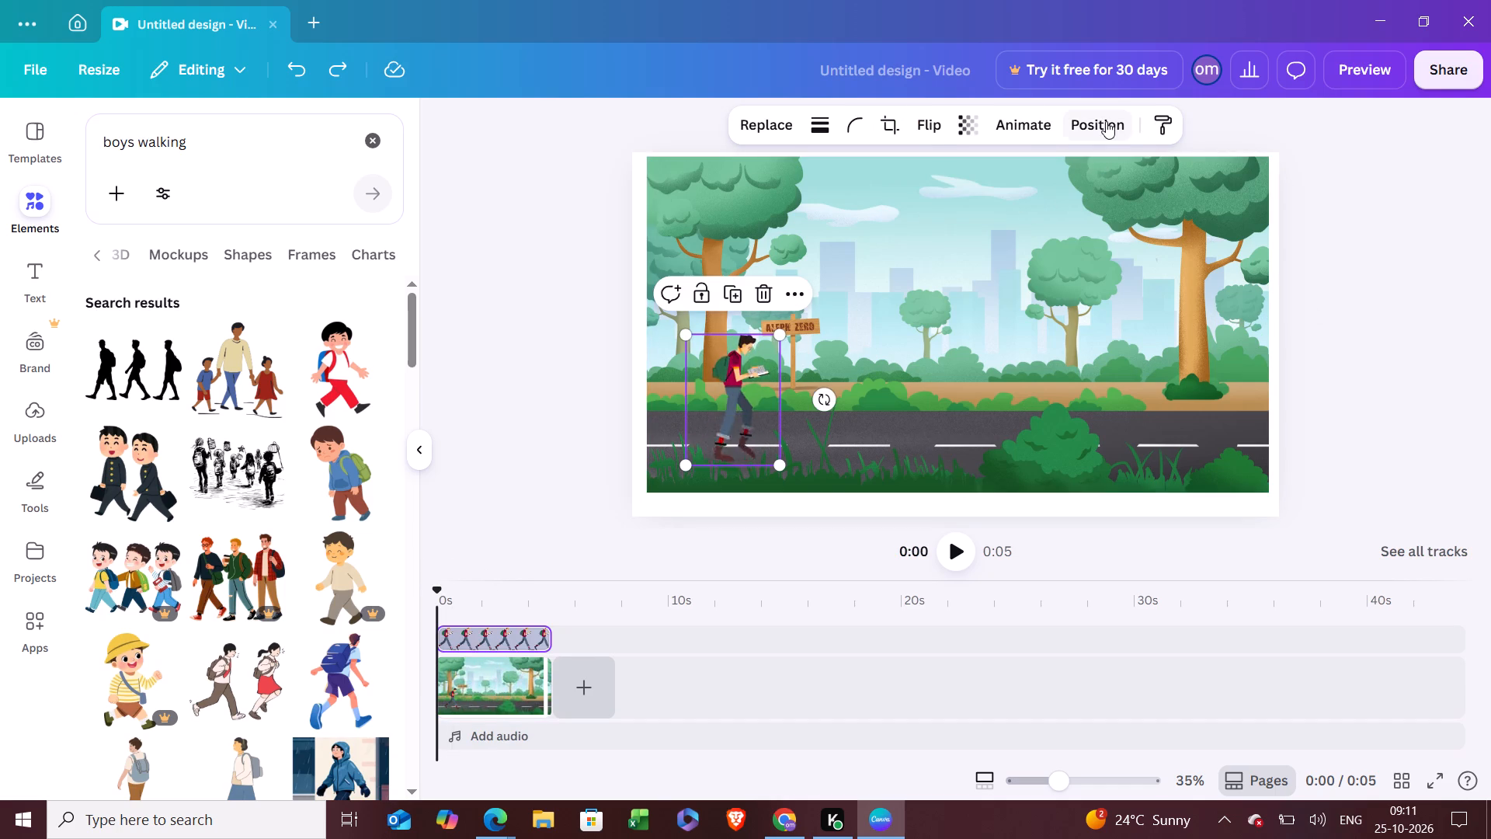
left_click(1045, 119)
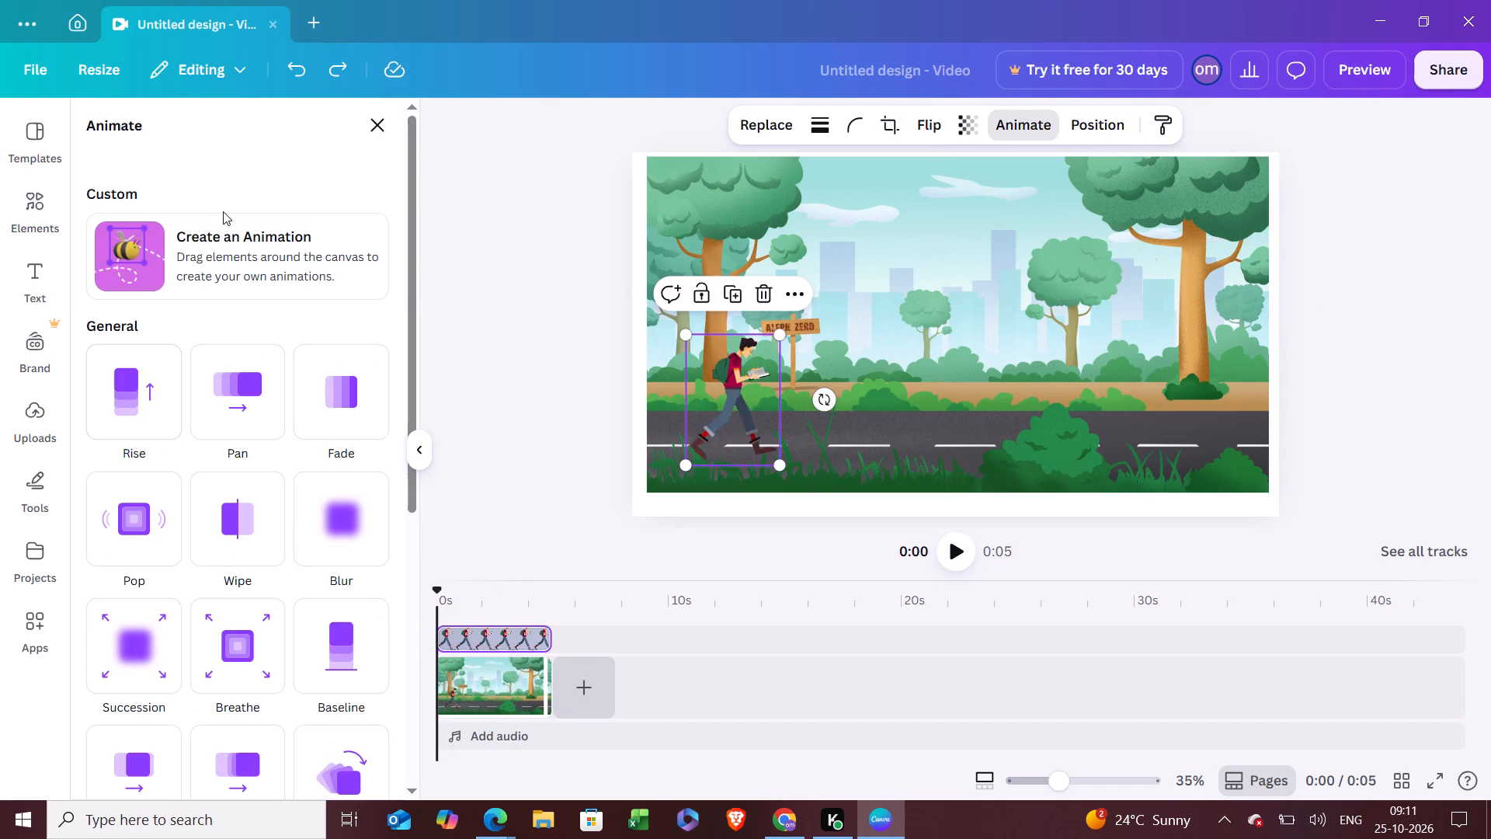
left_click(223, 211)
left_click(231, 252)
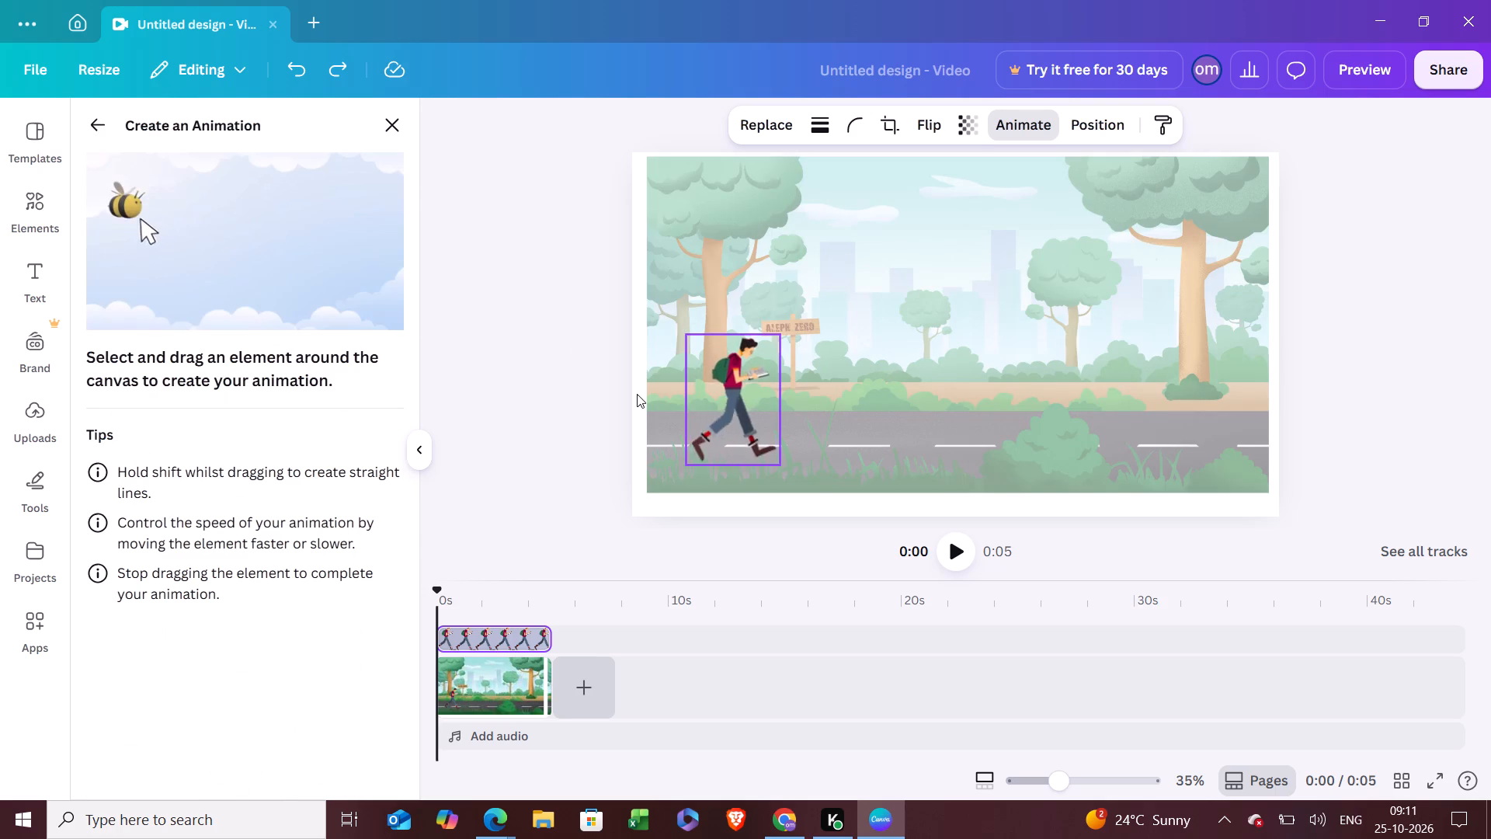
left_click_drag(739, 392, 761, 395, "shift")
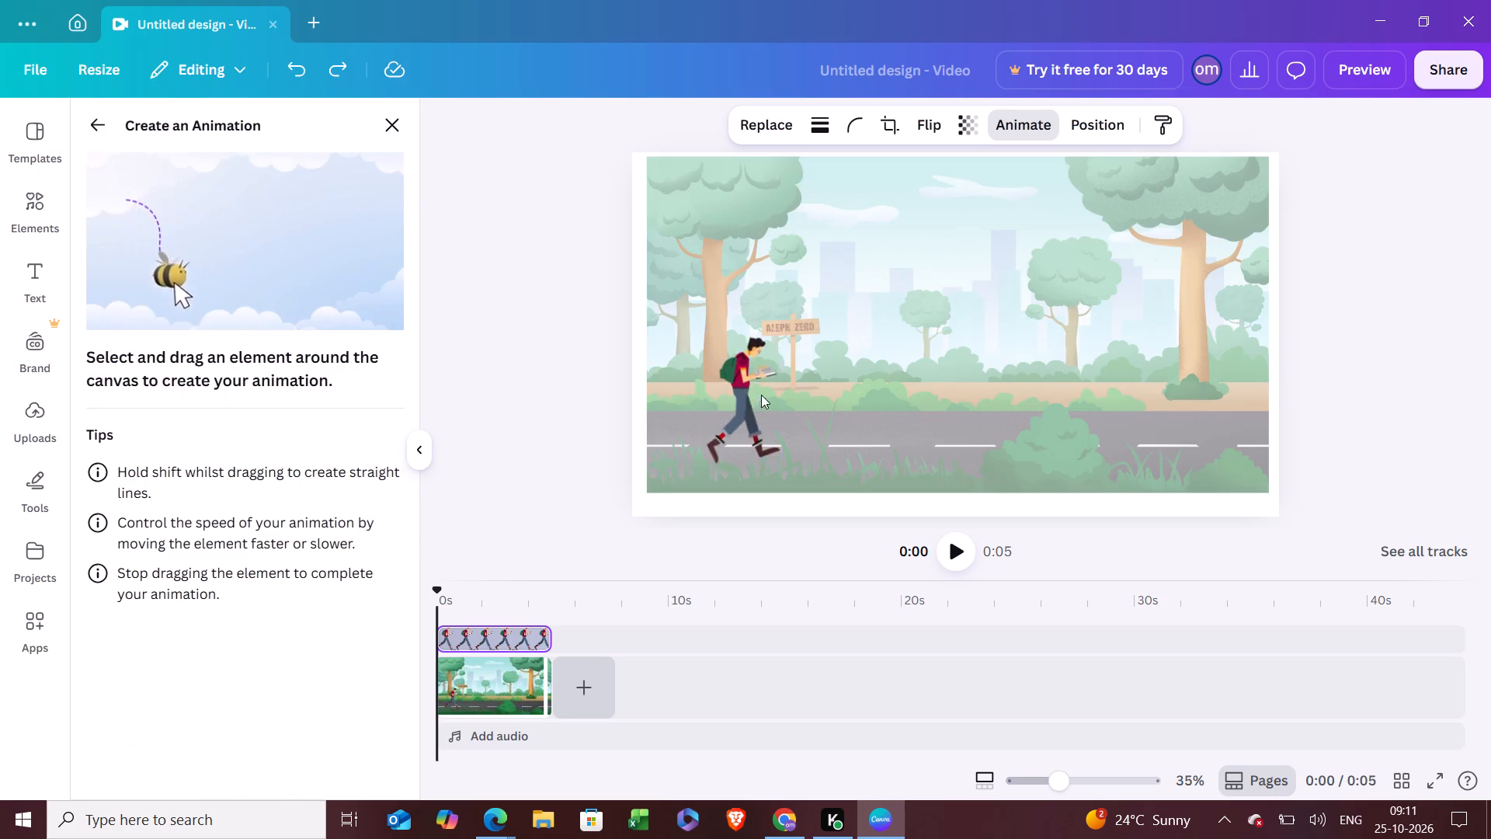
left_click_drag(761, 395, 909, 403, "shift")
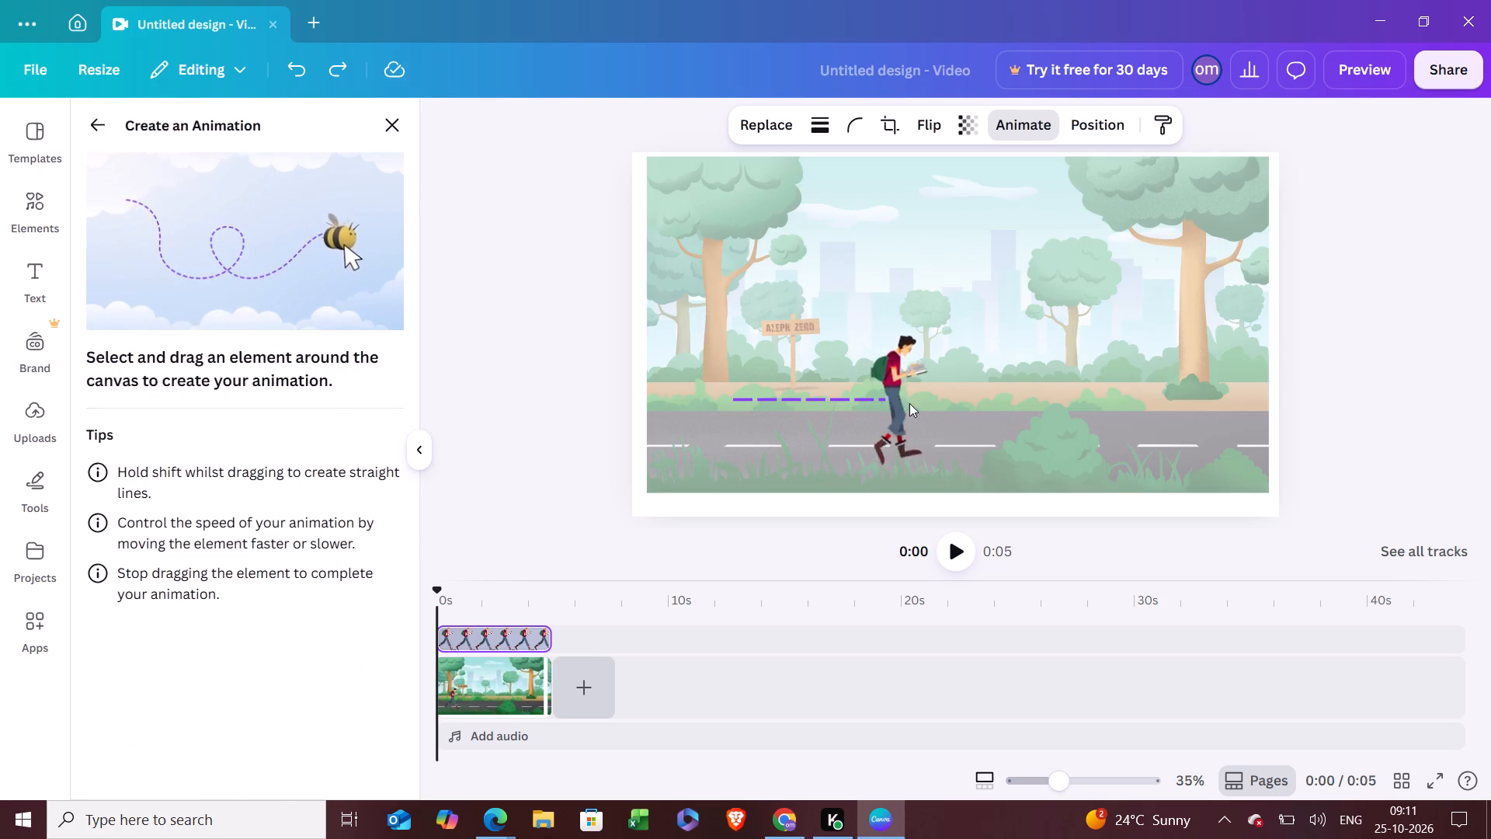
left_click_drag(909, 403, 1197, 400, "shift")
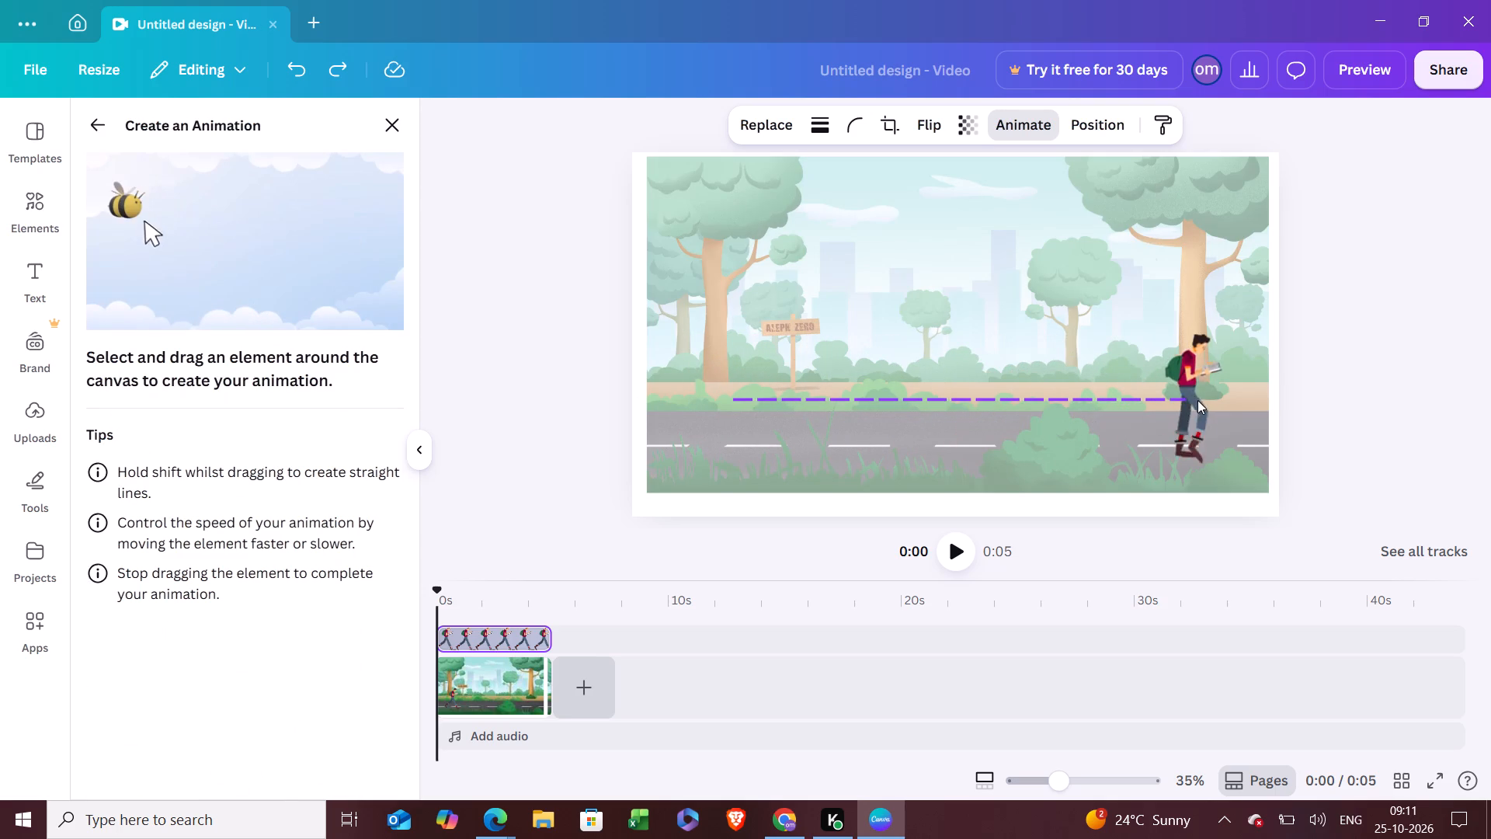
left_click_drag(1197, 400, 1223, 402, "shift")
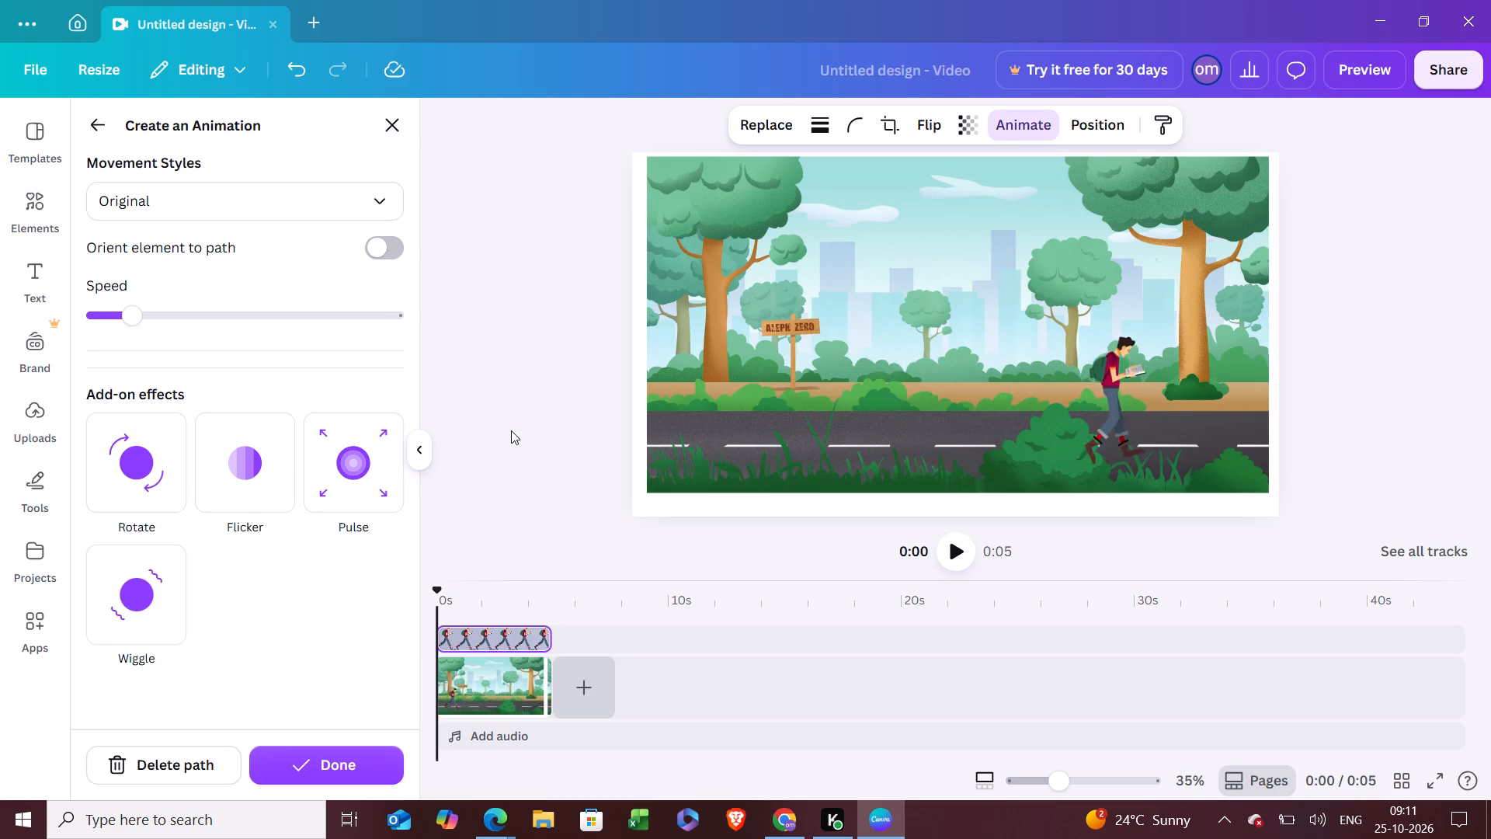
Slow the student's motion path to the minimum speed, and leave the animation editor.
left_click(110, 323)
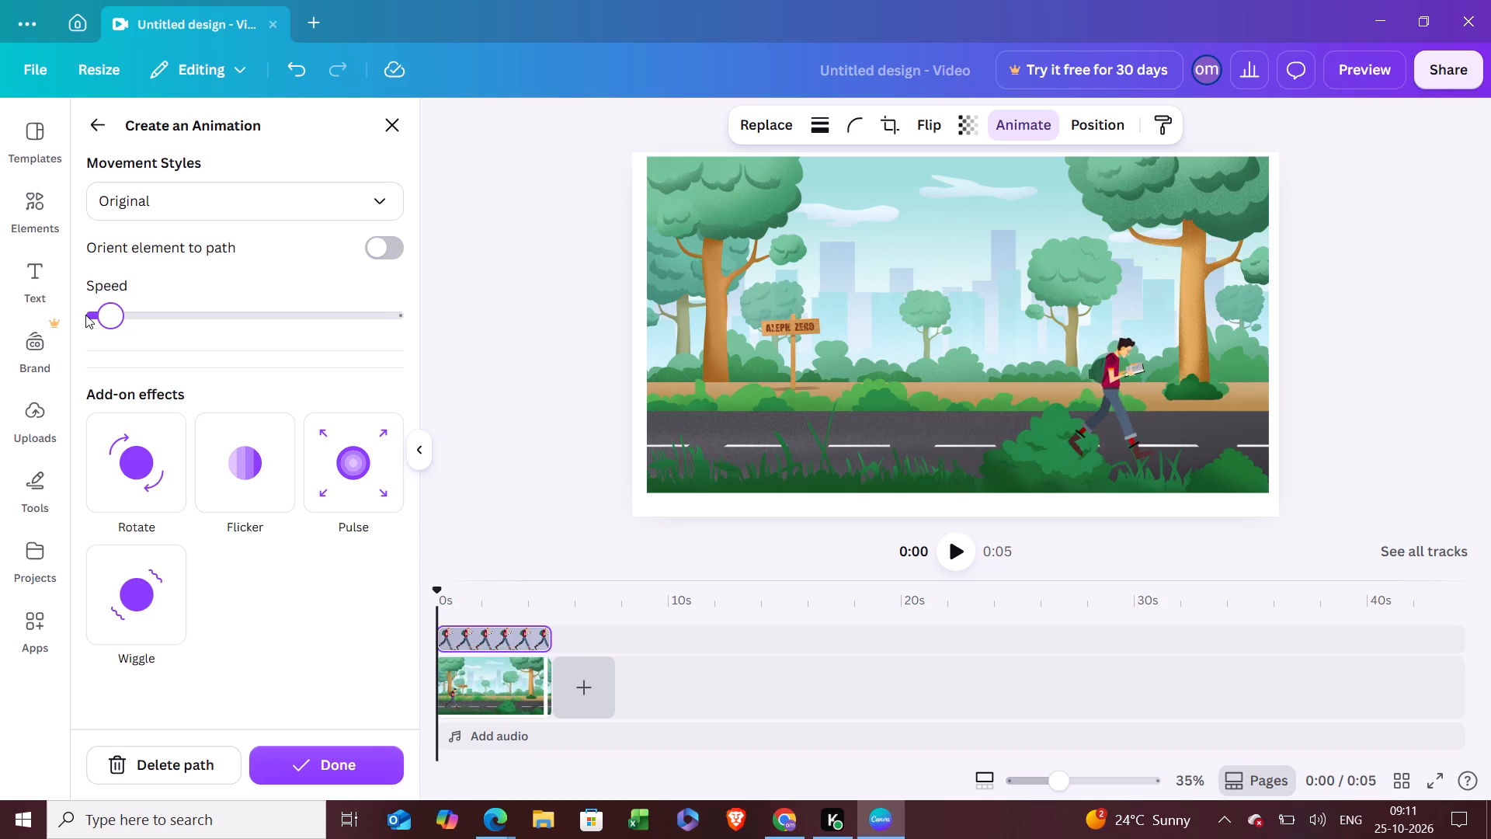
left_click(85, 315)
left_click(89, 315)
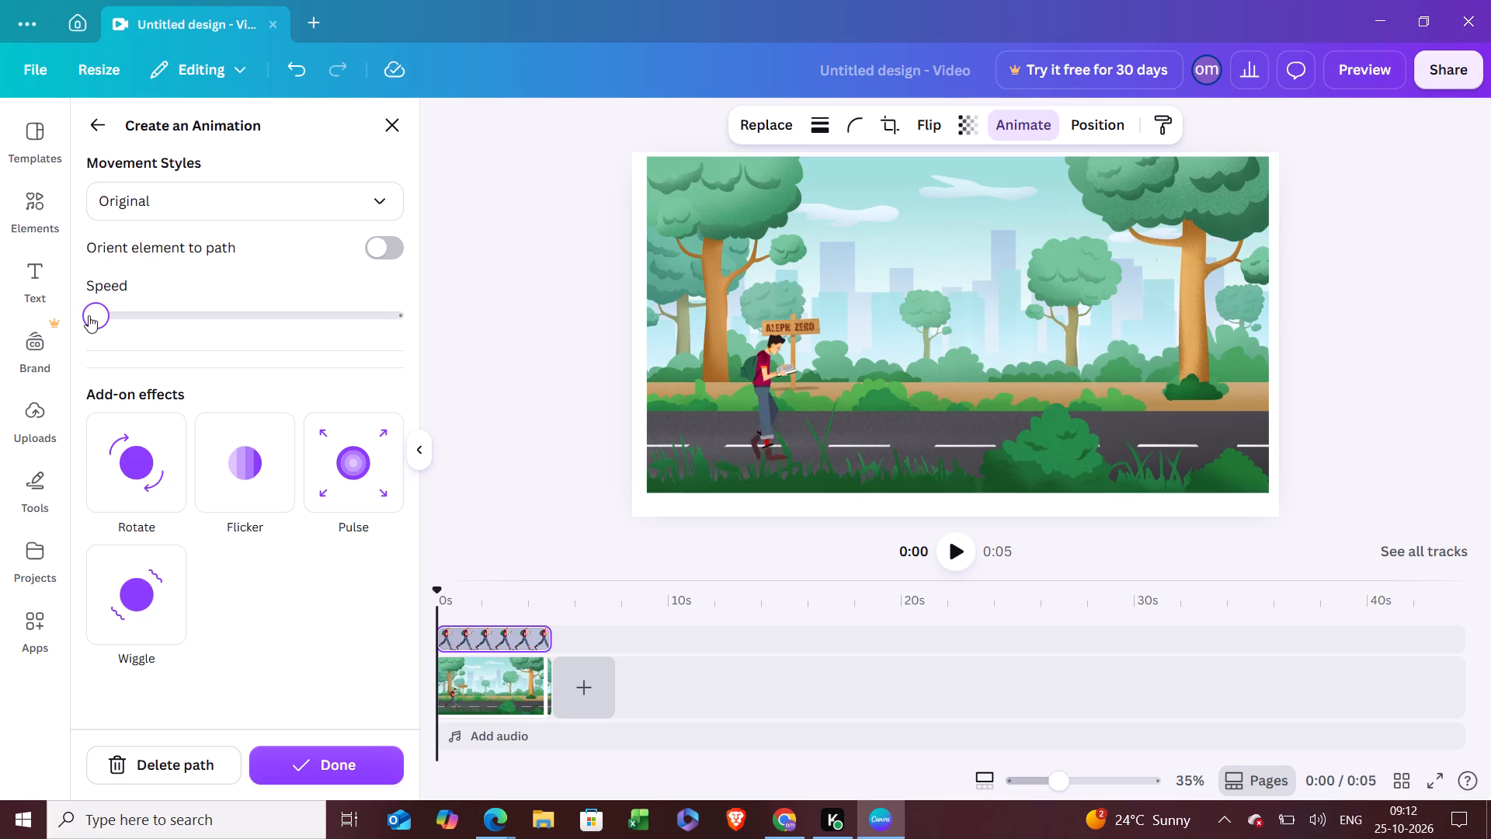
left_click(395, 371)
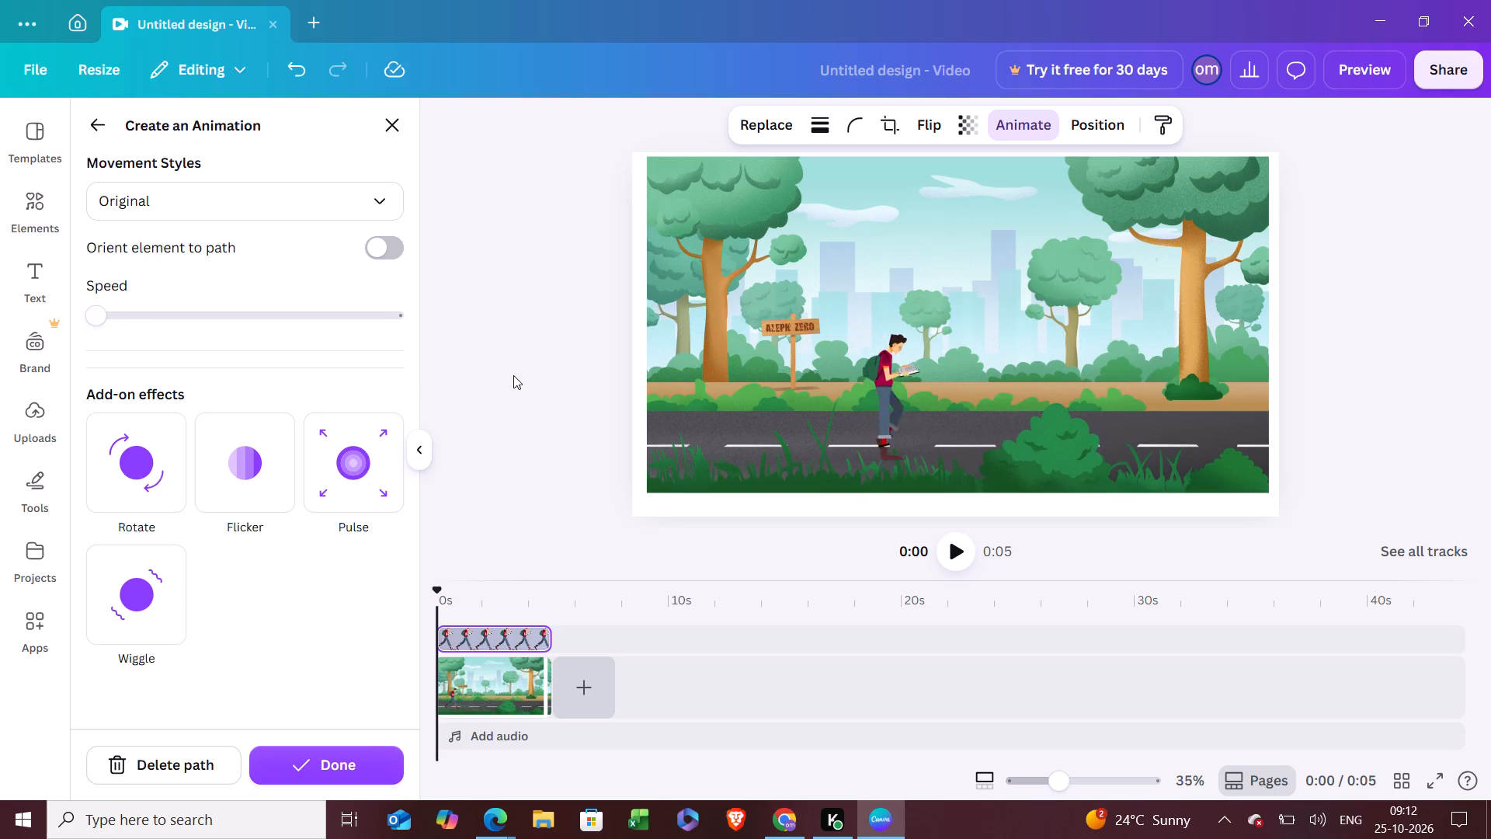
left_click(513, 375)
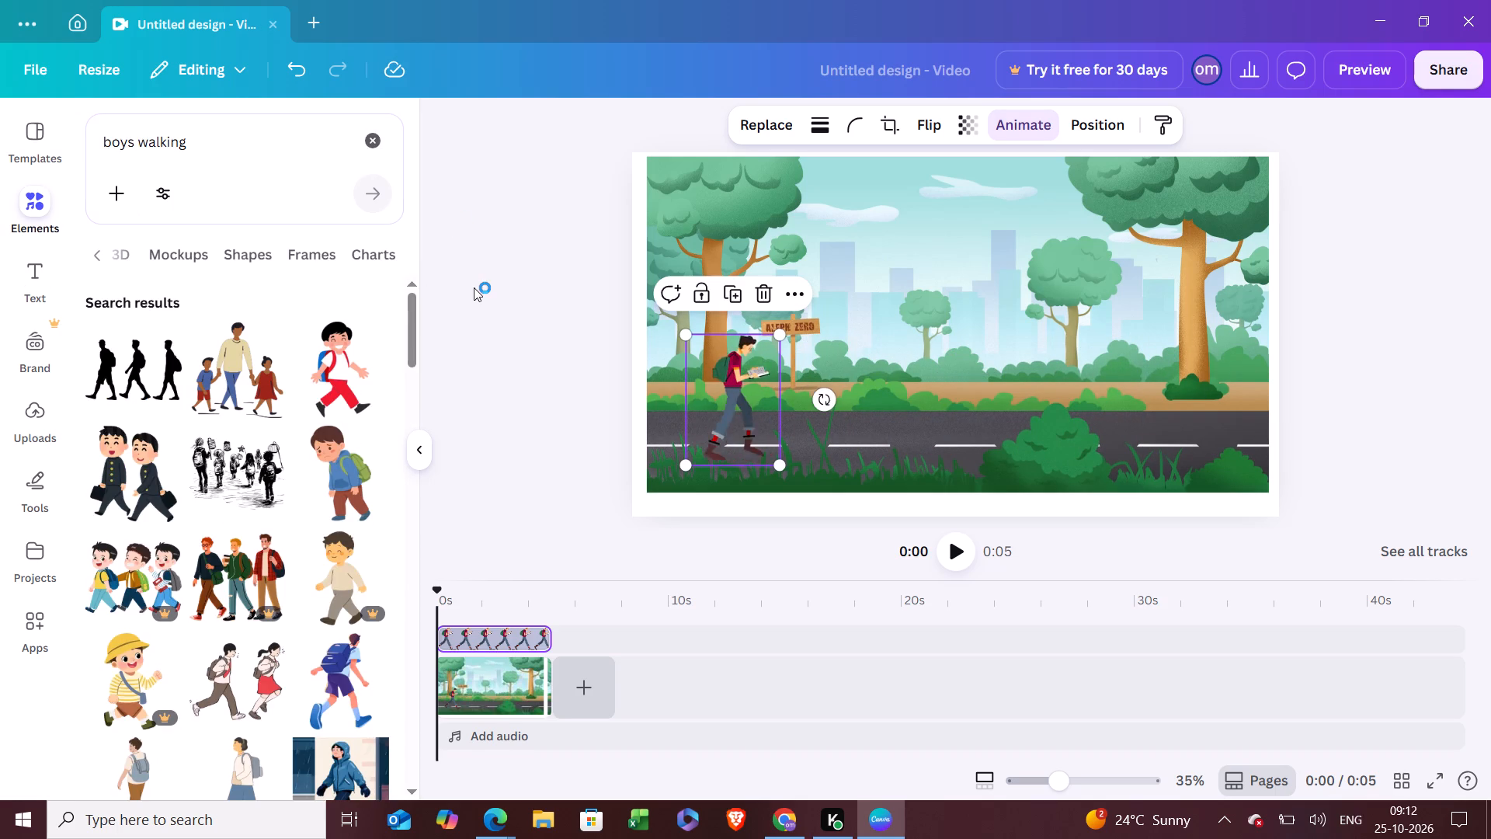
left_click(474, 287)
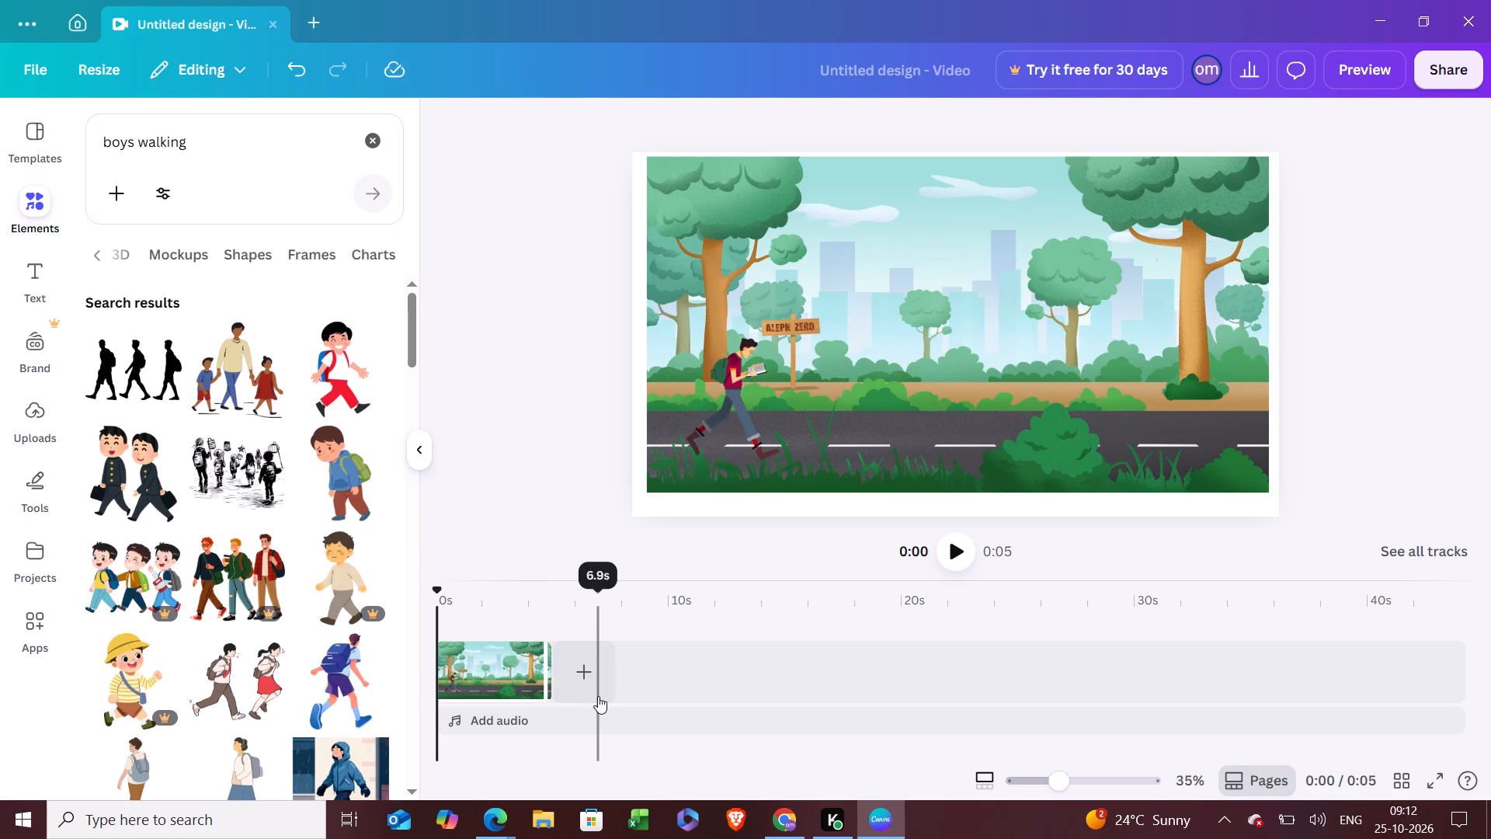
Add a blank second page after the road scene.
left_click(573, 667)
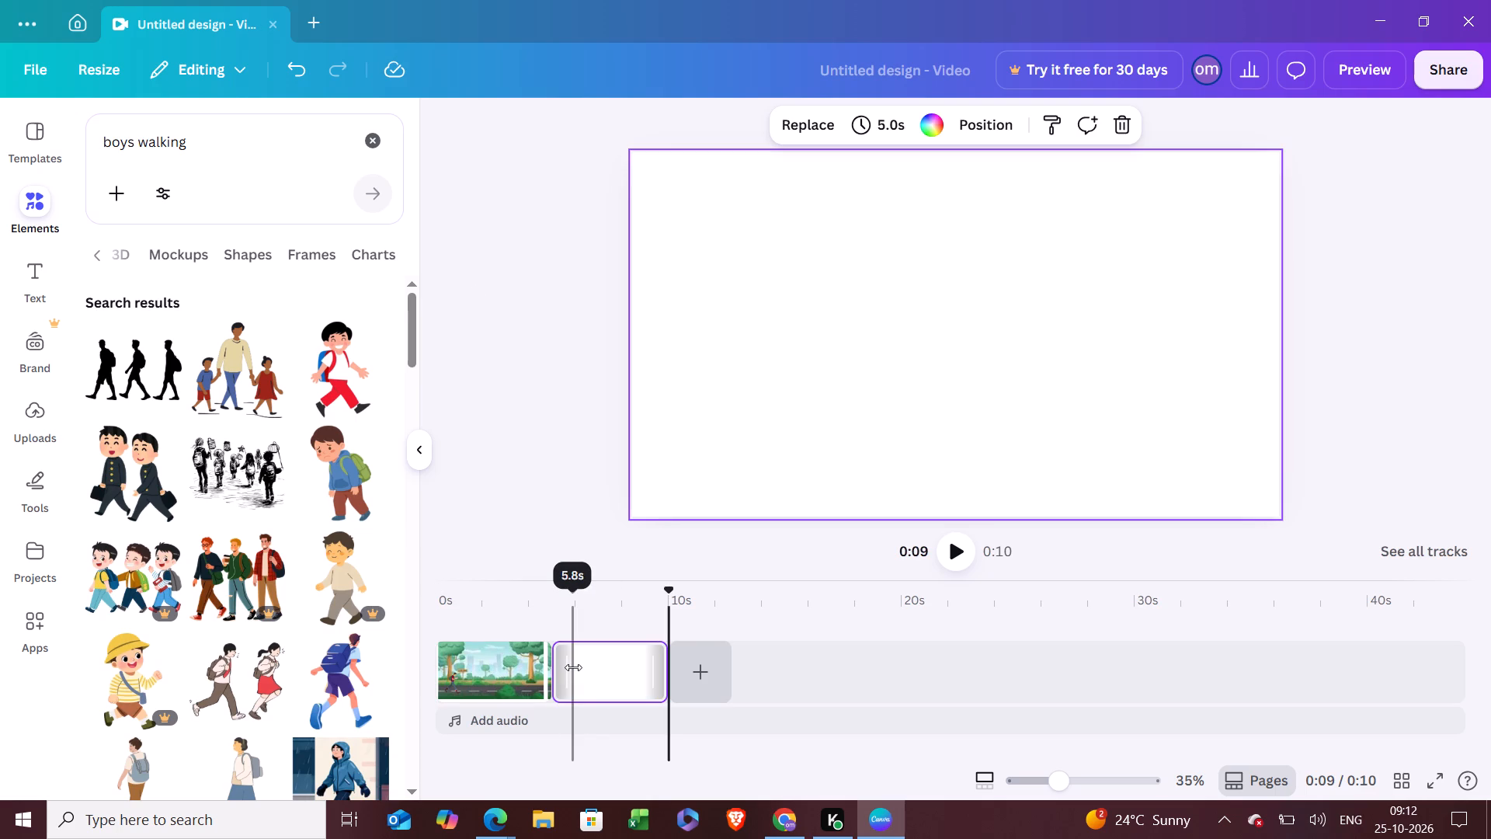
Search the elements for "landscape" and add the green hills picture with the large tree to the blank page.
left_click(280, 147)
key("BackSpace")
key("BackSpace")
key("BackSpace")
key("BackSpace")
key("BackSpace")
key("BackSpace")
key("BackSpace")
key("BackSpace")
key("BackSpace")
key("BackSpace")
key("BackSpace")
key("BackSpace")
key("BackSpace")
key("BackSpace")
key("BackSpace")
key("BackSpace")
key("BackSpace")
key("BackSpace")
key("BackSpace")
key("BackSpace")
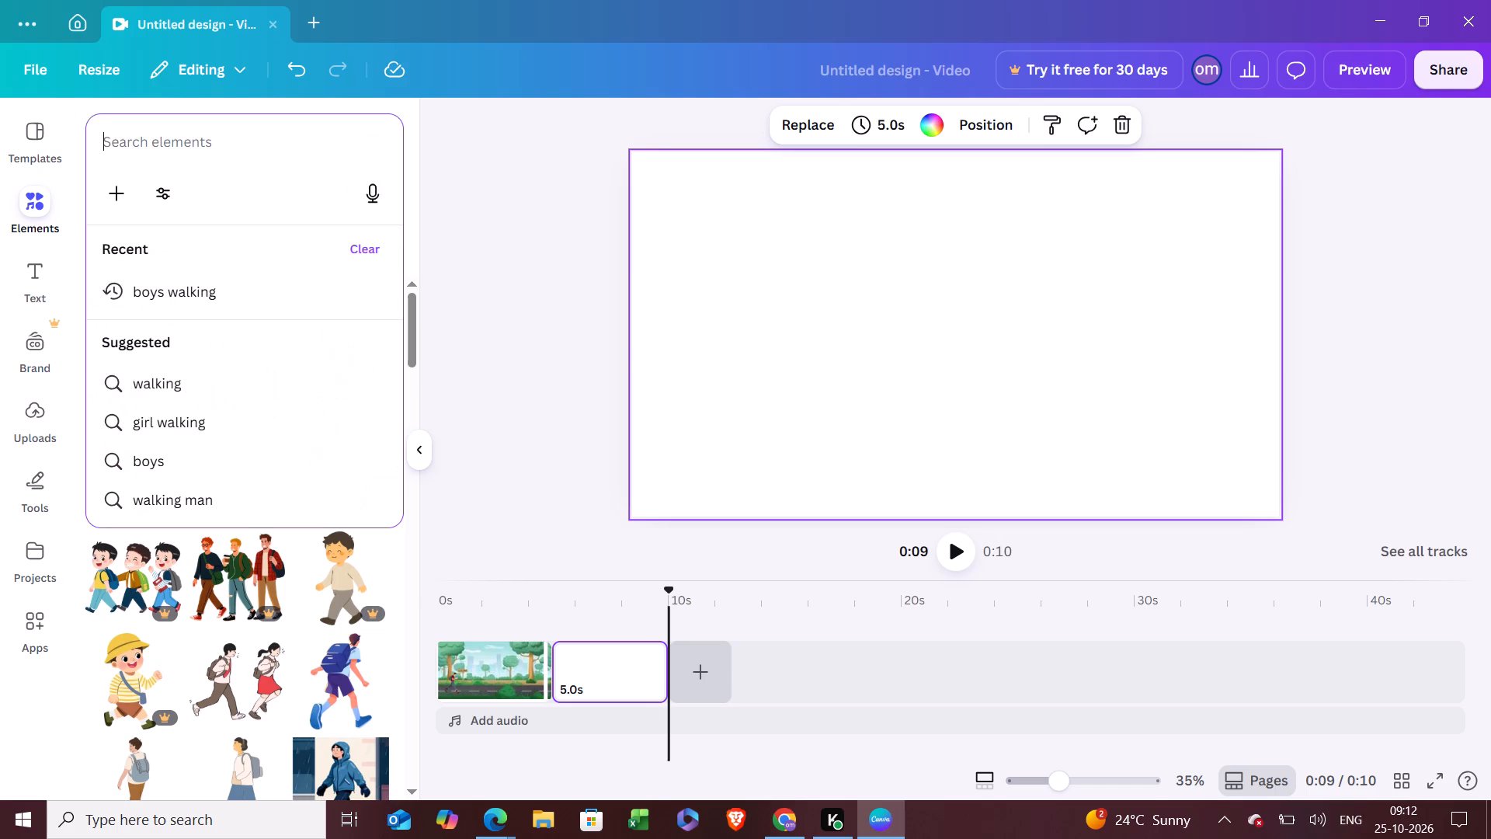
key("BackSpace")
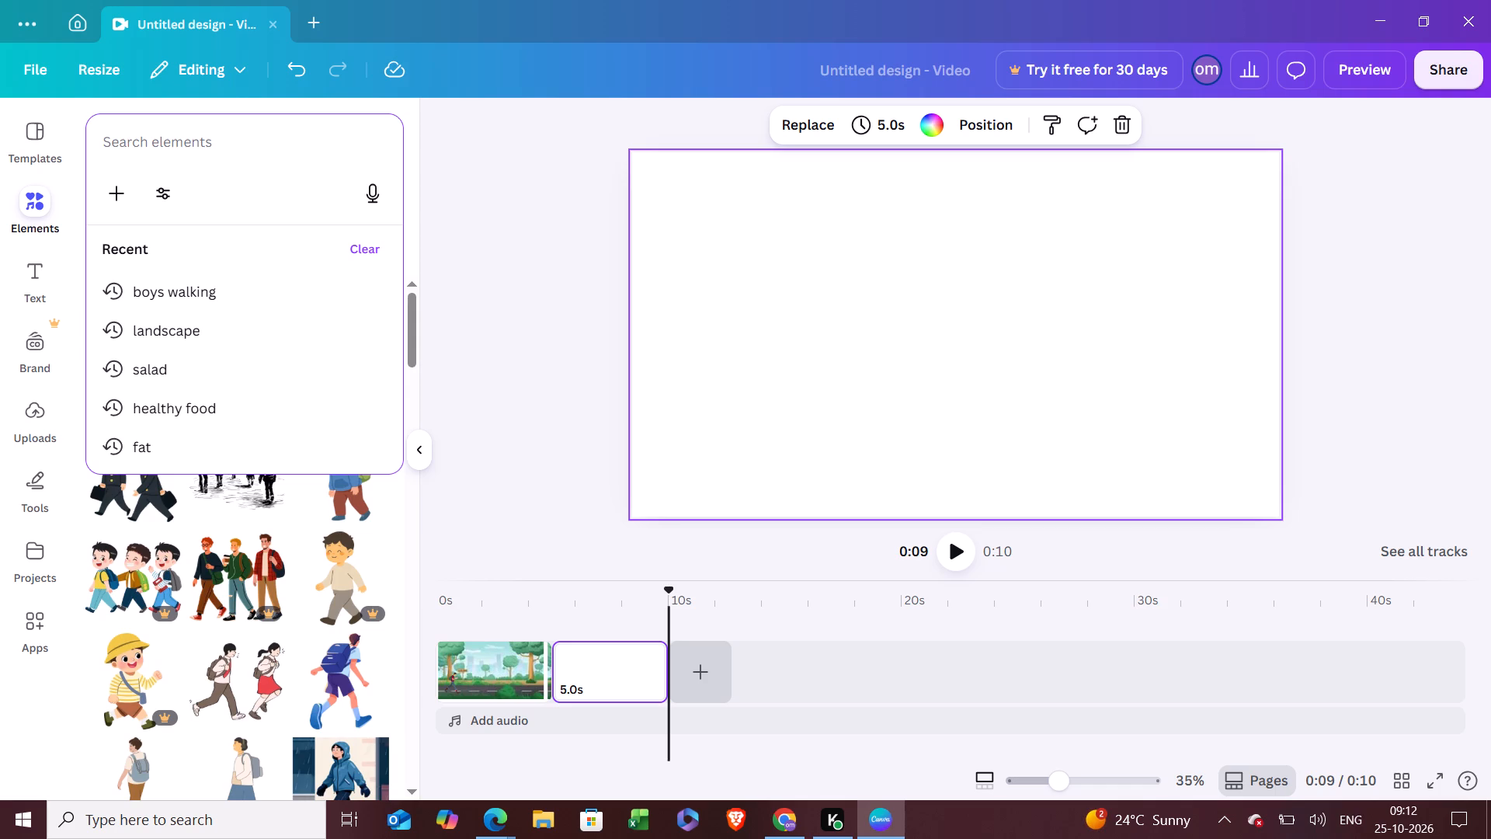
type("lands")
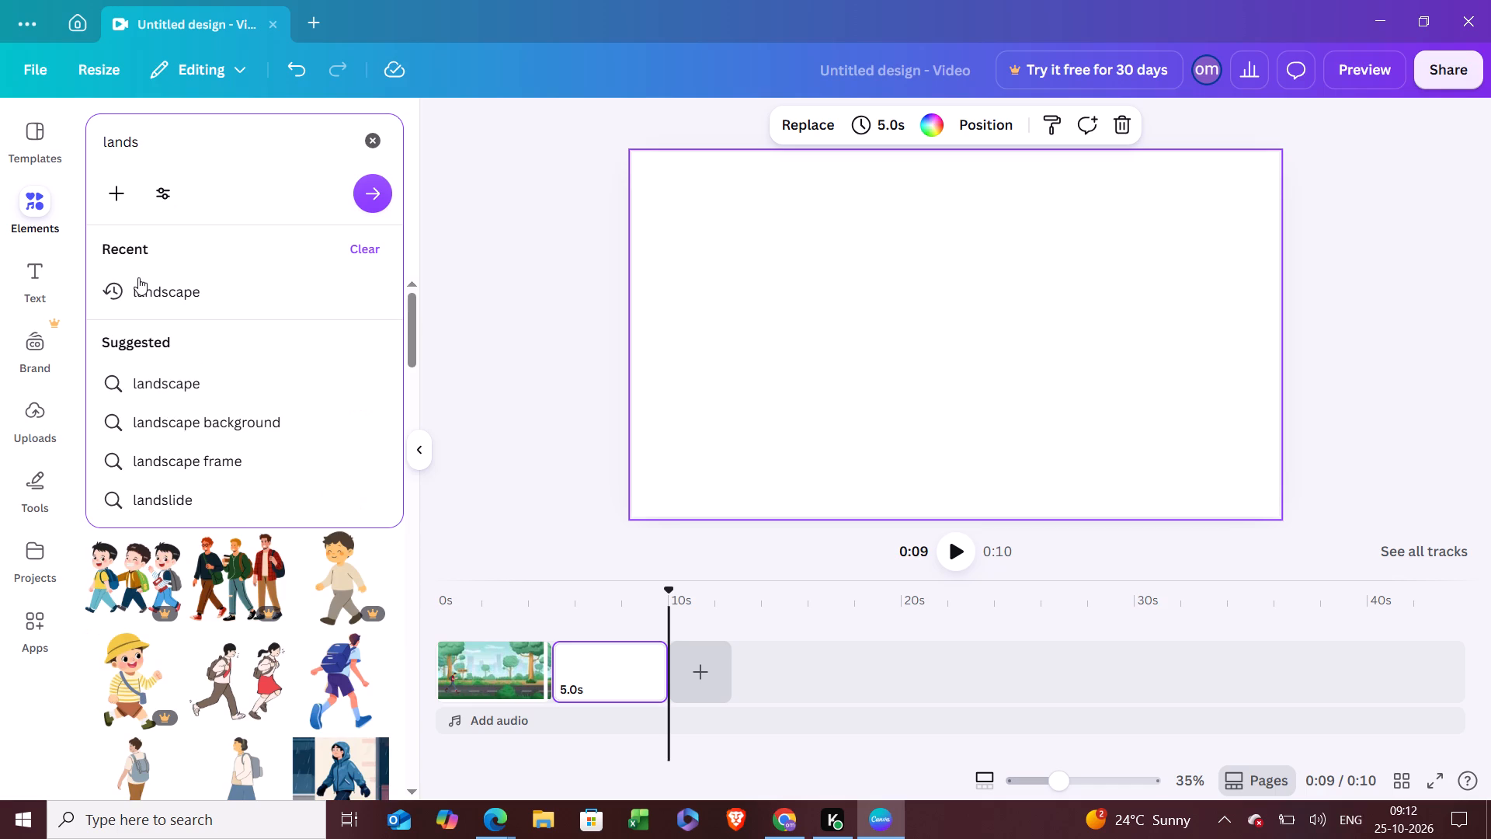
left_click(138, 277)
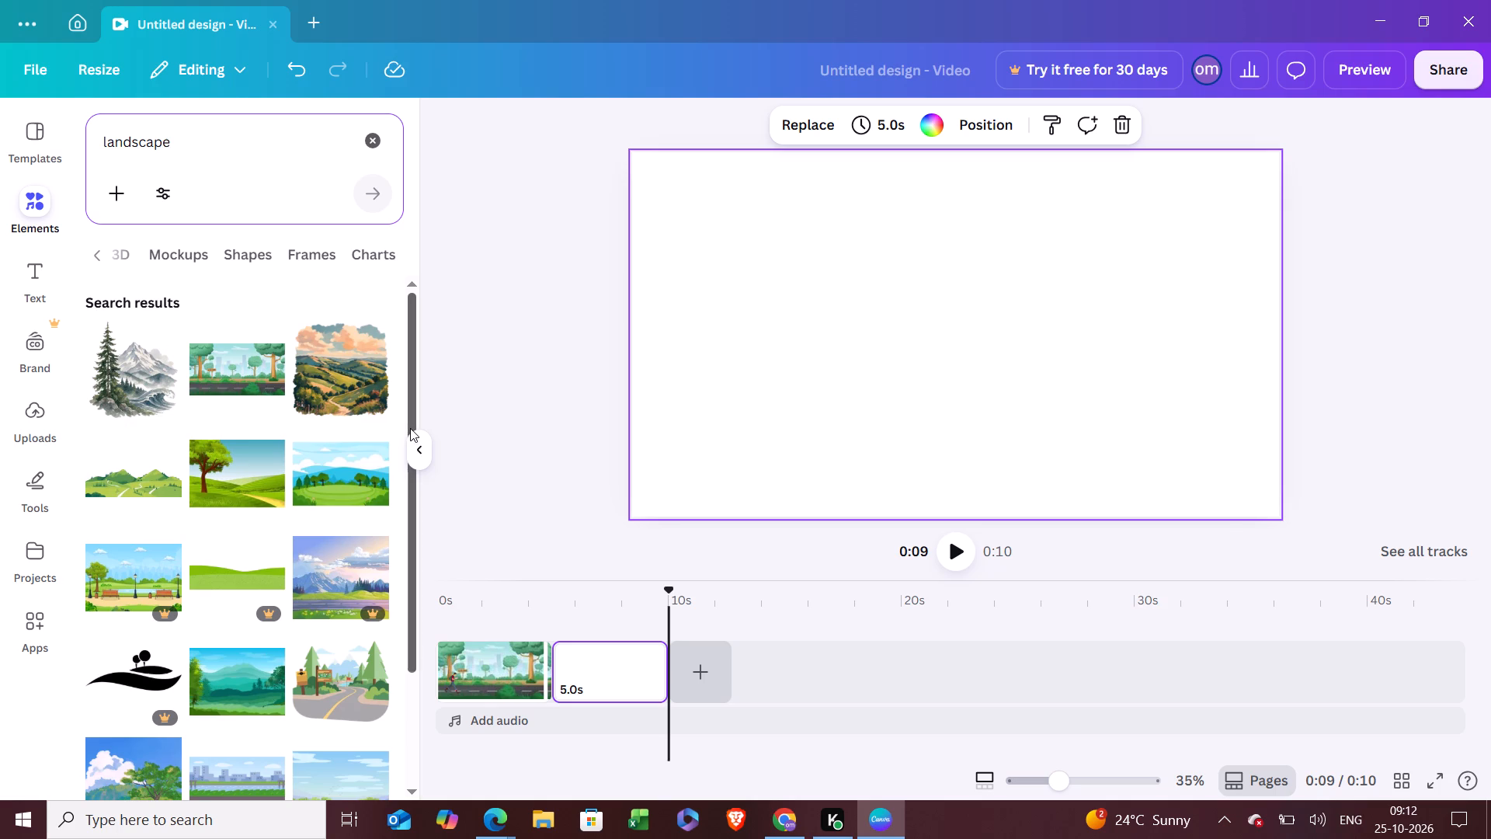
left_click(258, 484)
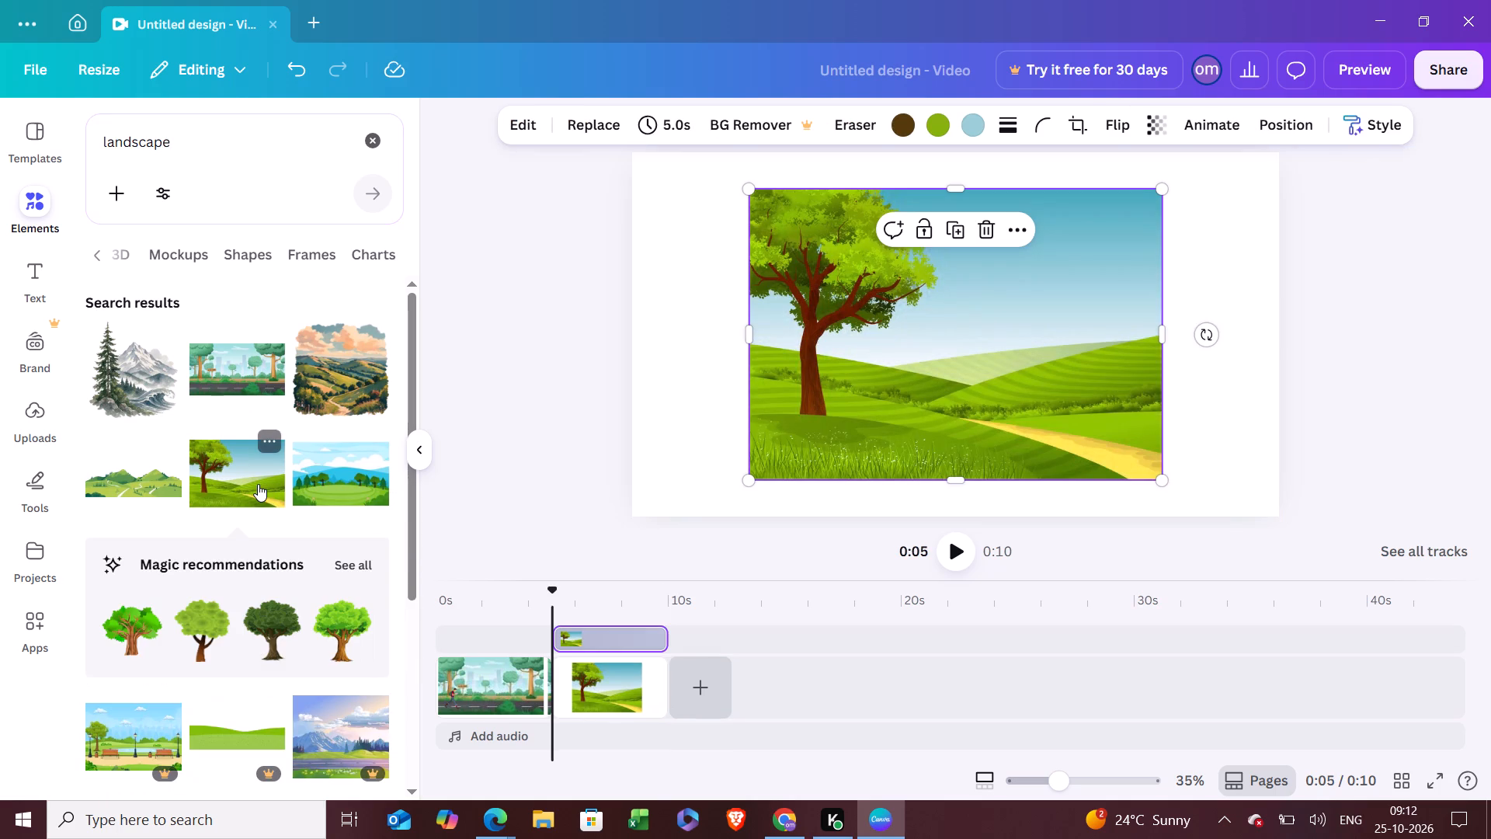
Stretch the green hills picture to the page's edges on all four sides, 1,920 px wide, covering the whole page.
left_click_drag(751, 337, 739, 337)
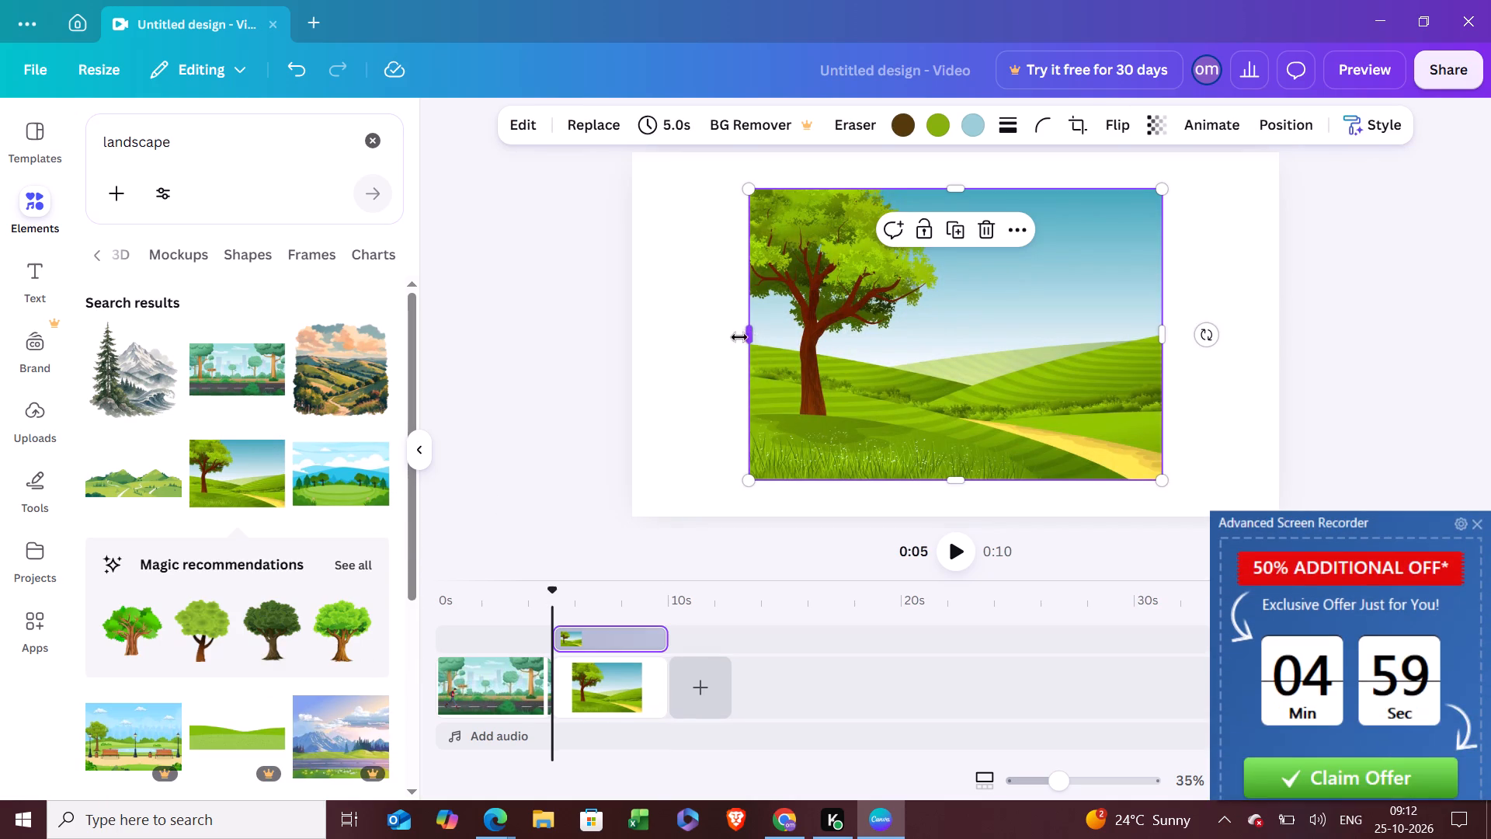
left_click_drag(739, 337, 637, 350)
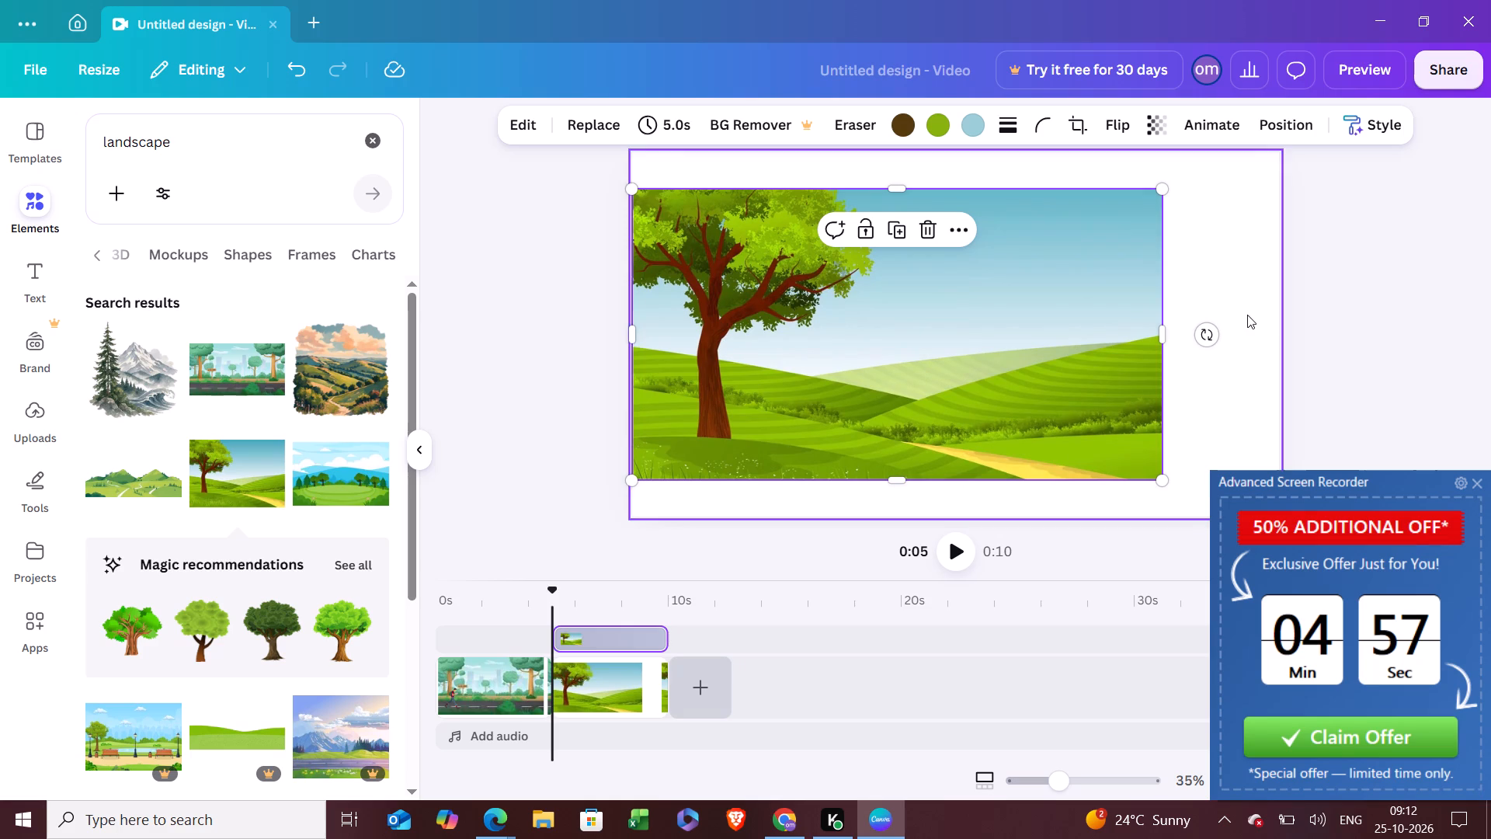
left_click_drag(1163, 332, 1212, 328)
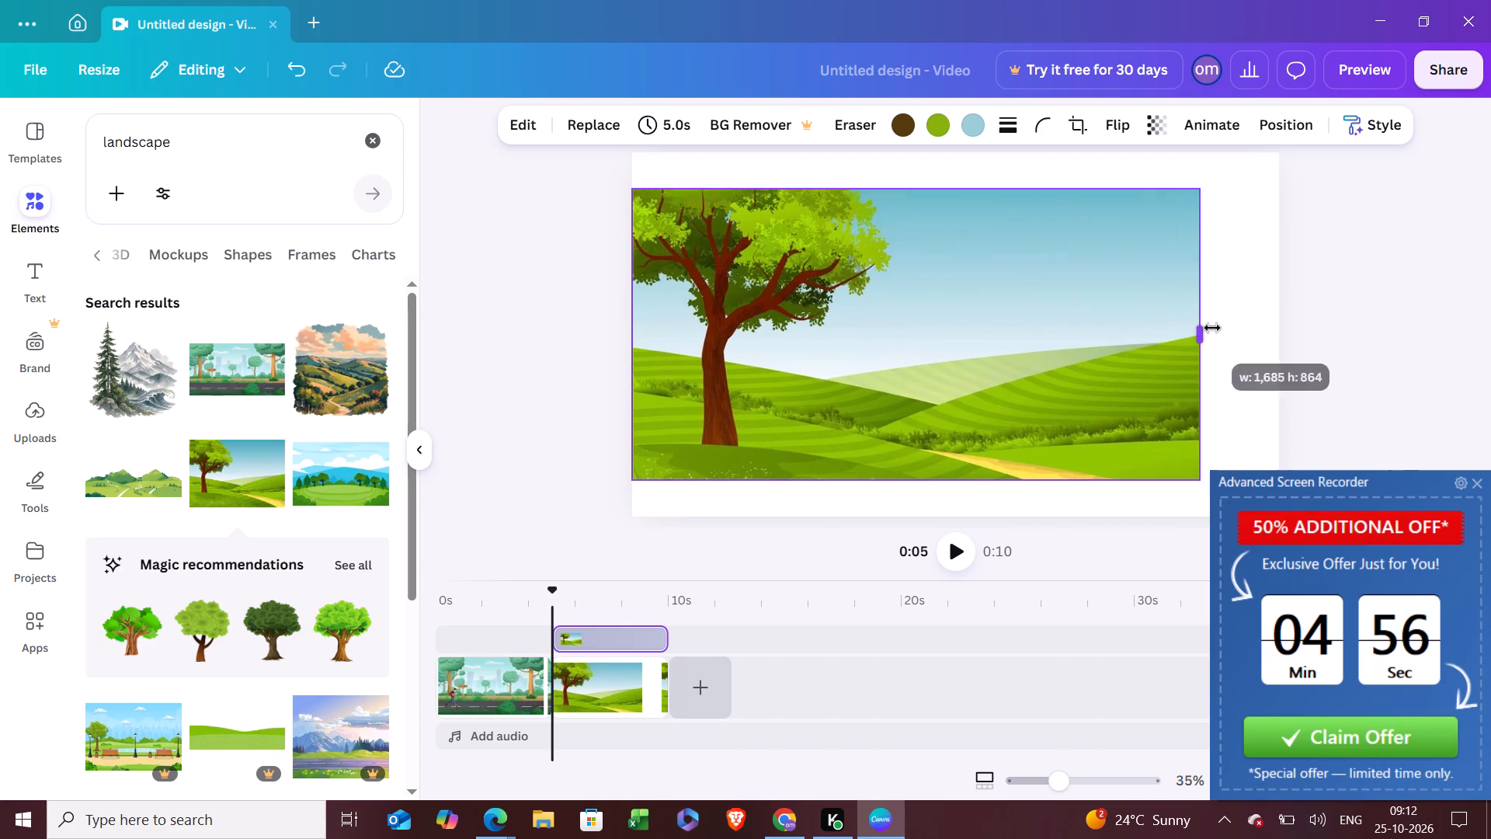
left_click_drag(1212, 328, 1279, 331)
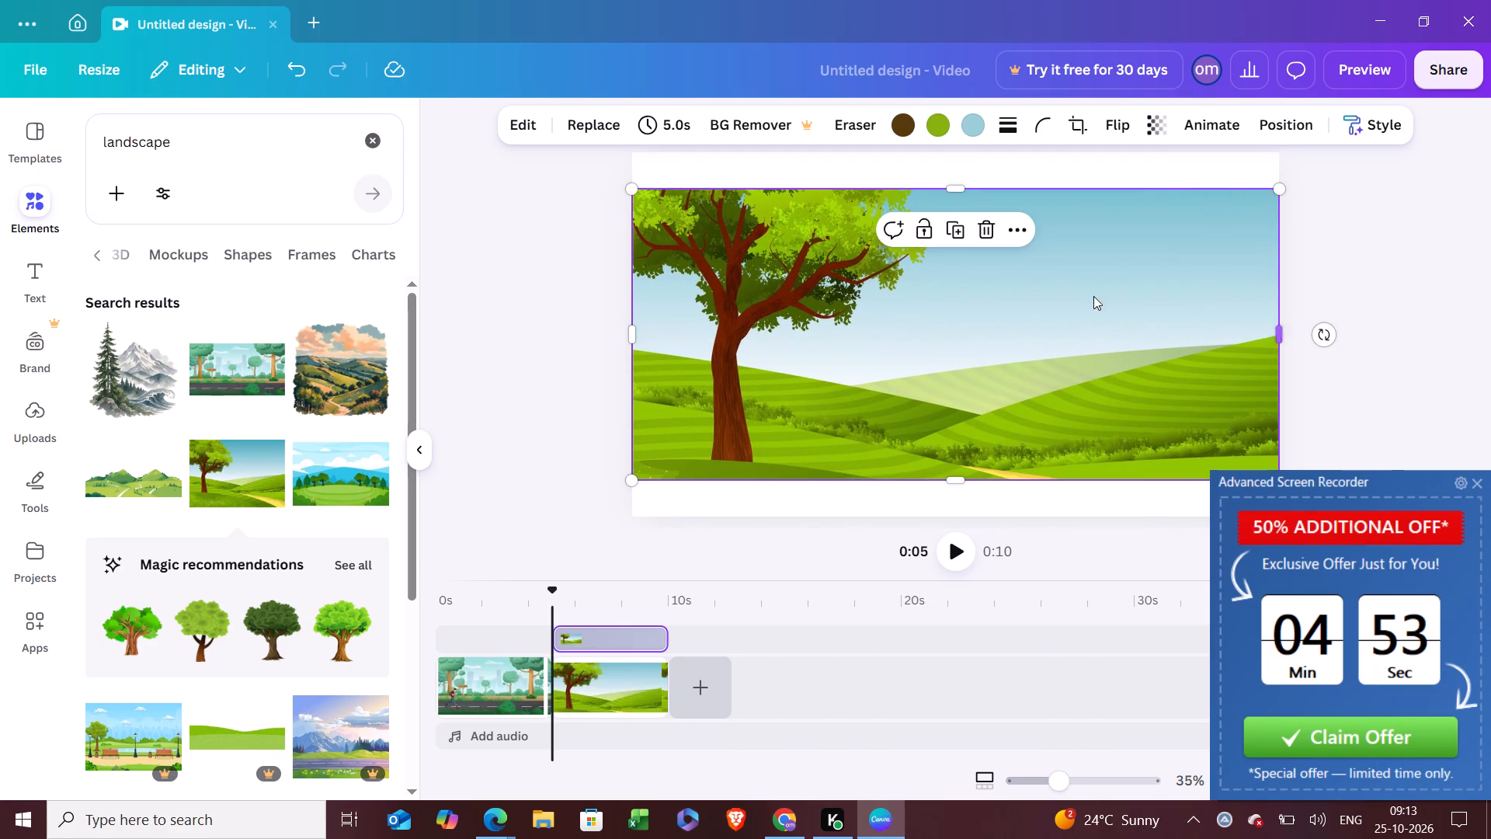
left_click_drag(947, 187, 940, 148)
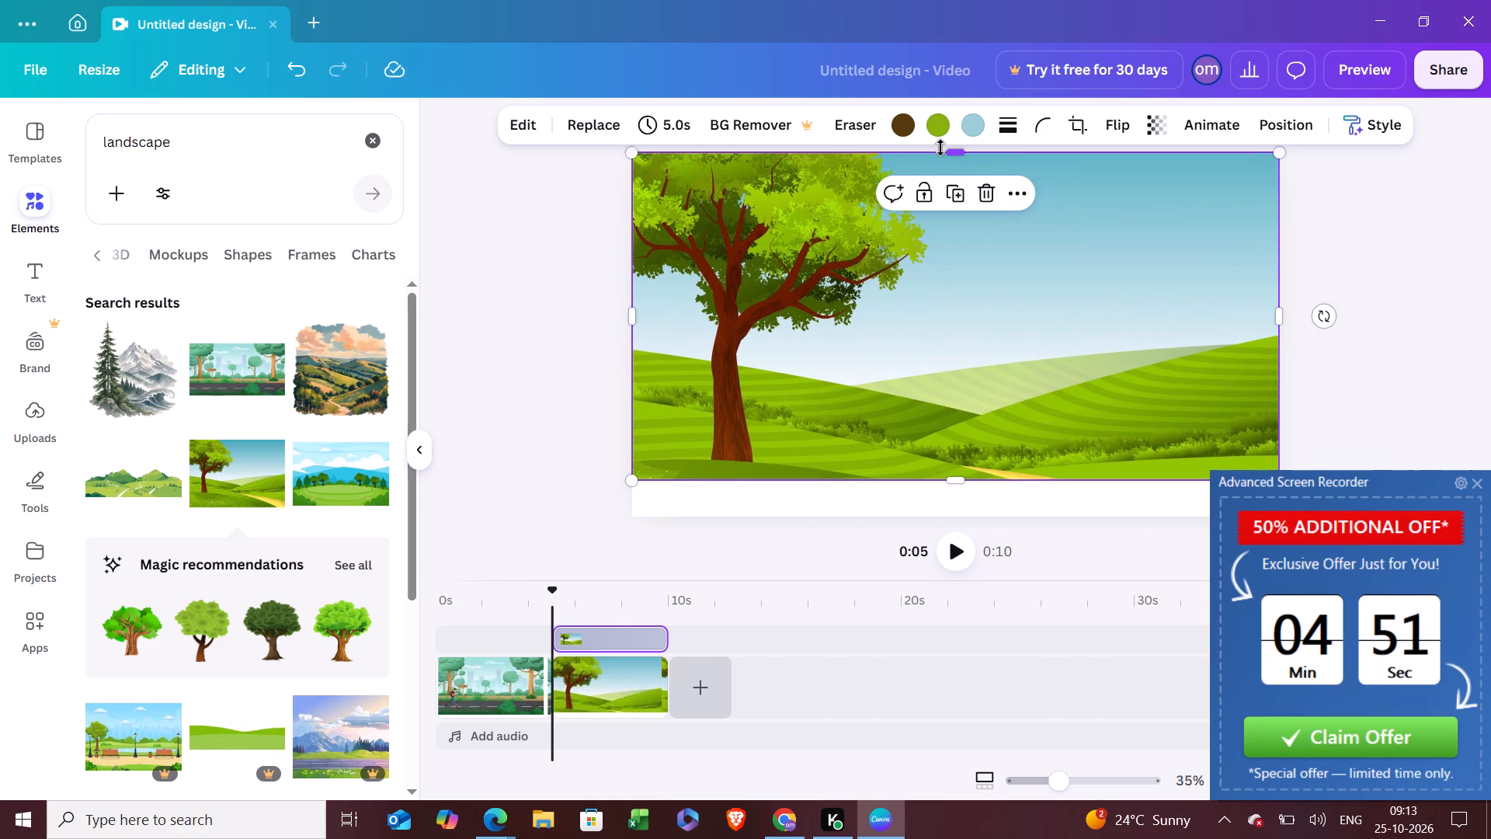
left_click_drag(952, 476, 960, 507)
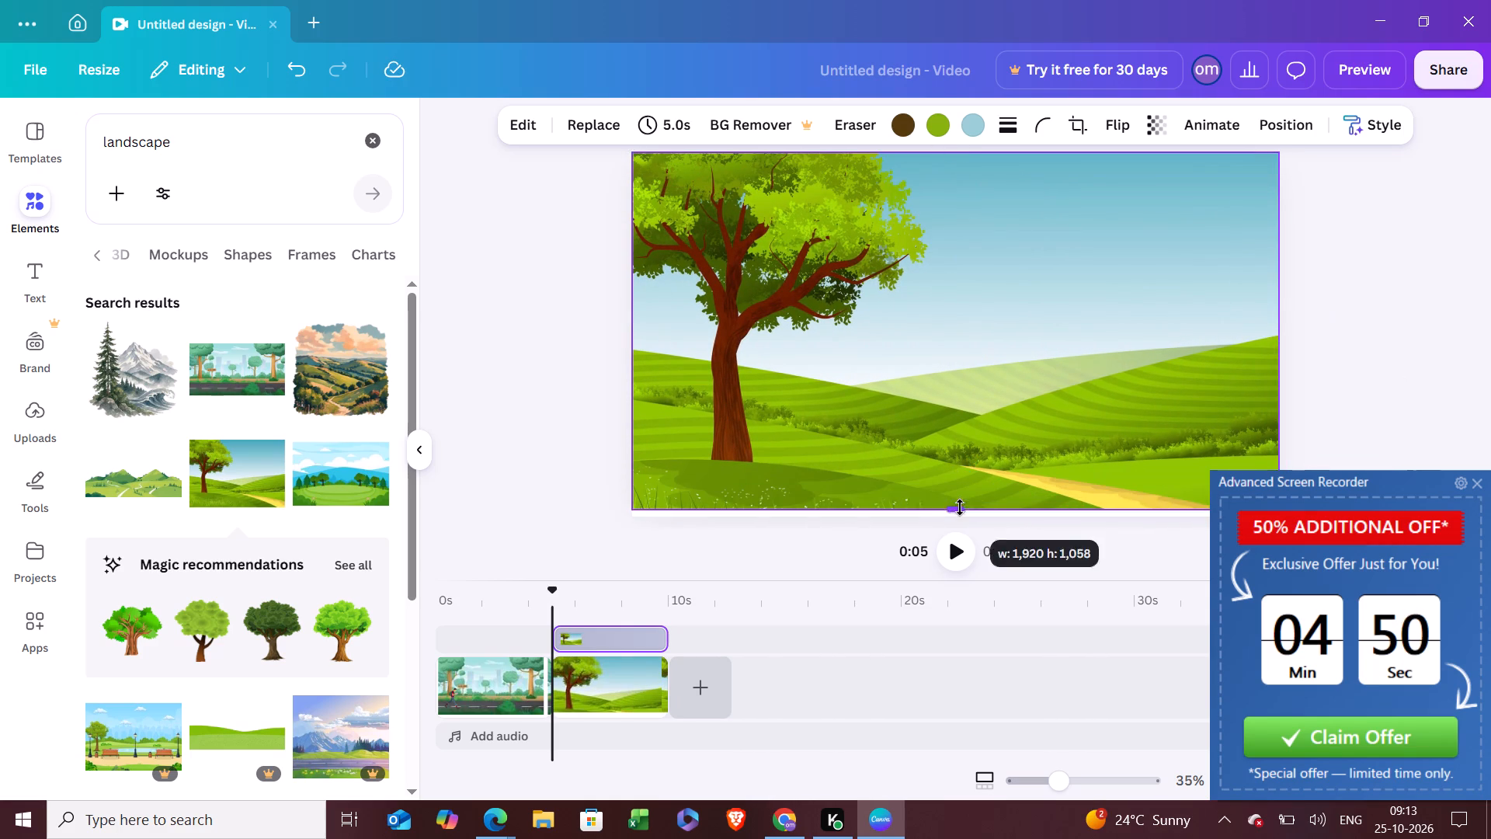
left_click_drag(960, 507, 960, 519)
left_click_drag(960, 519, 951, 511)
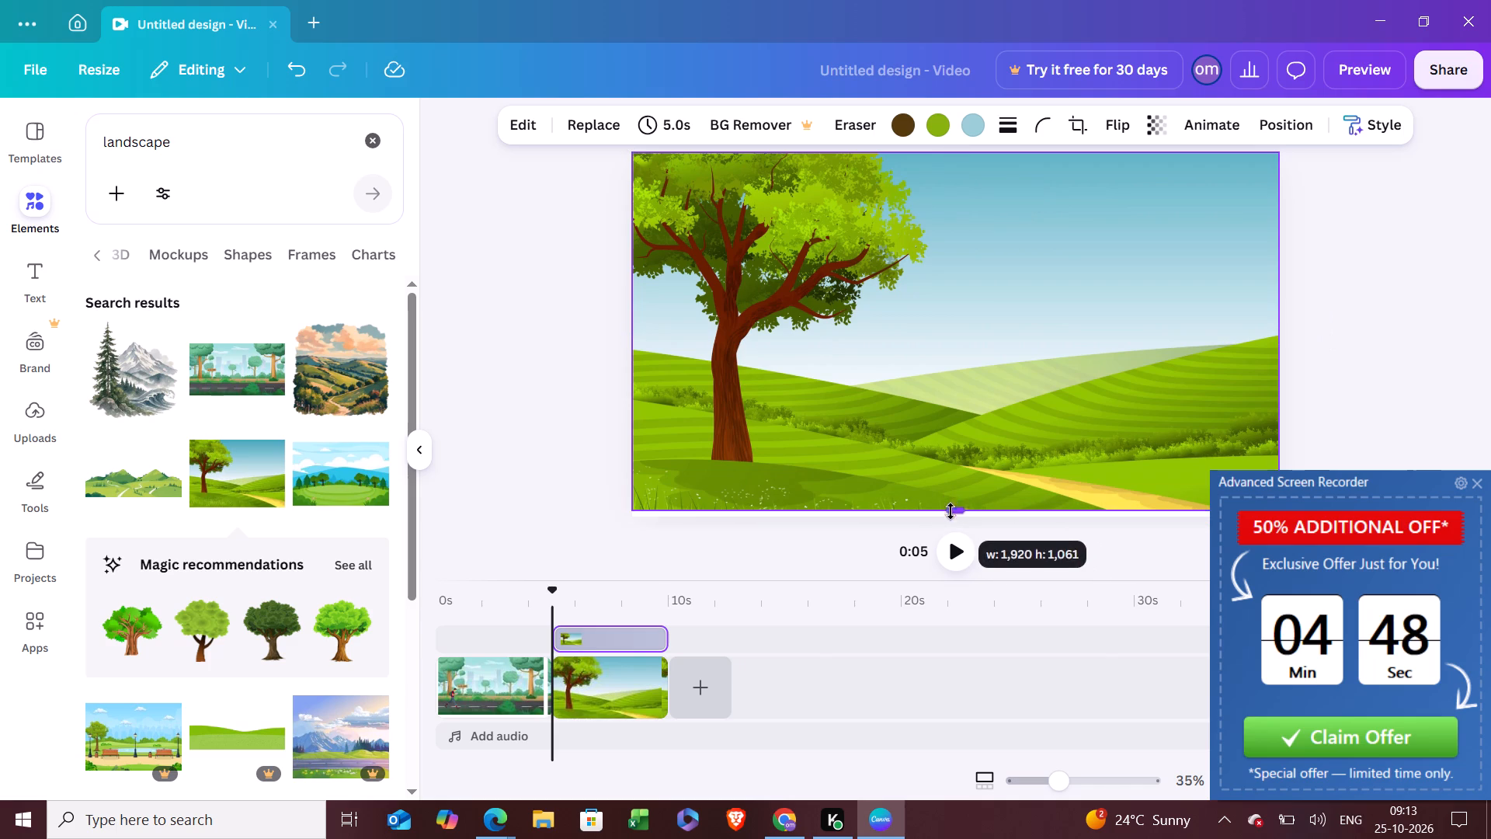
left_click_drag(951, 511, 951, 513)
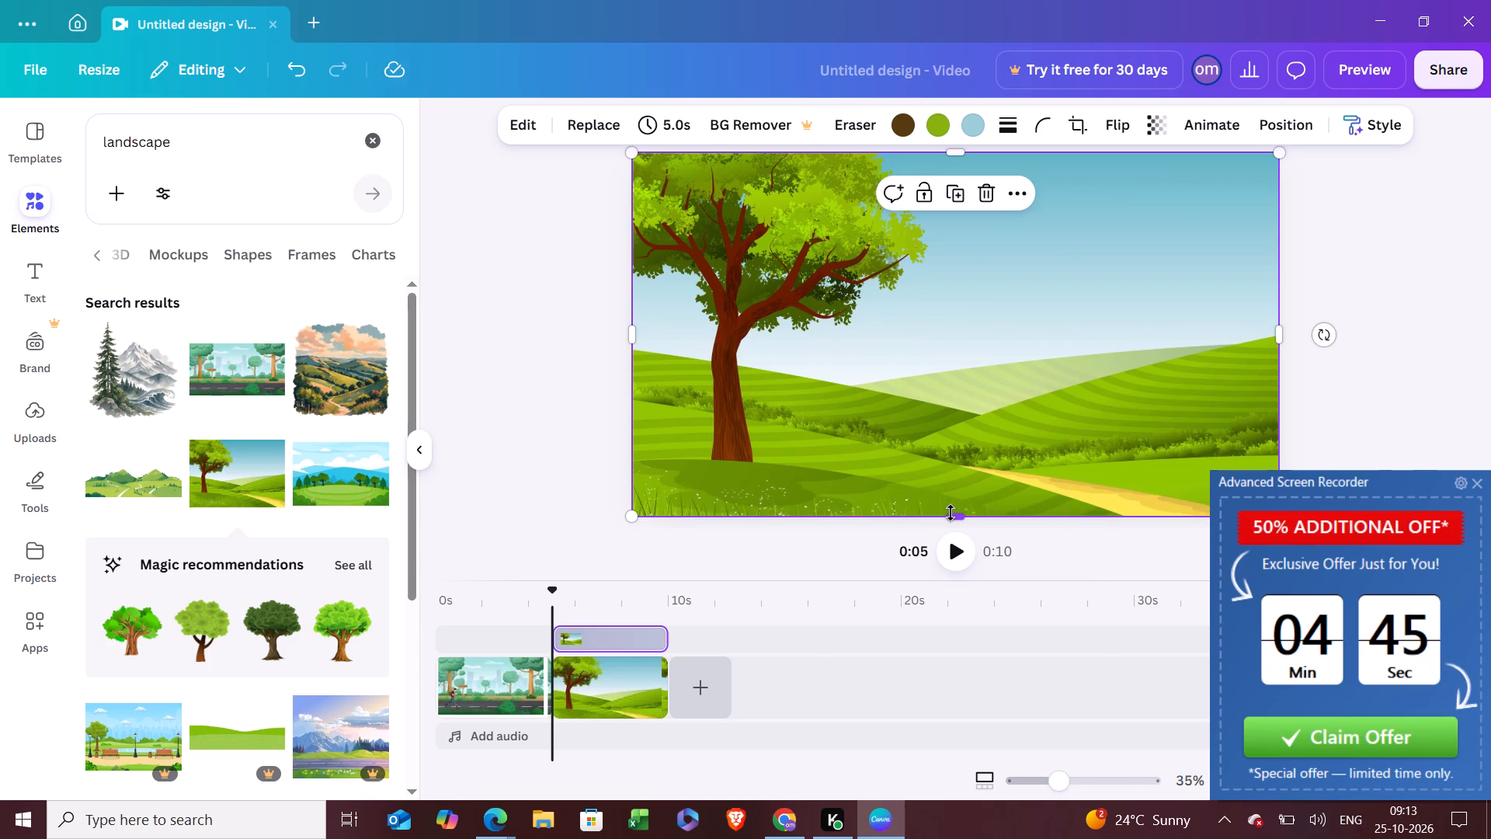
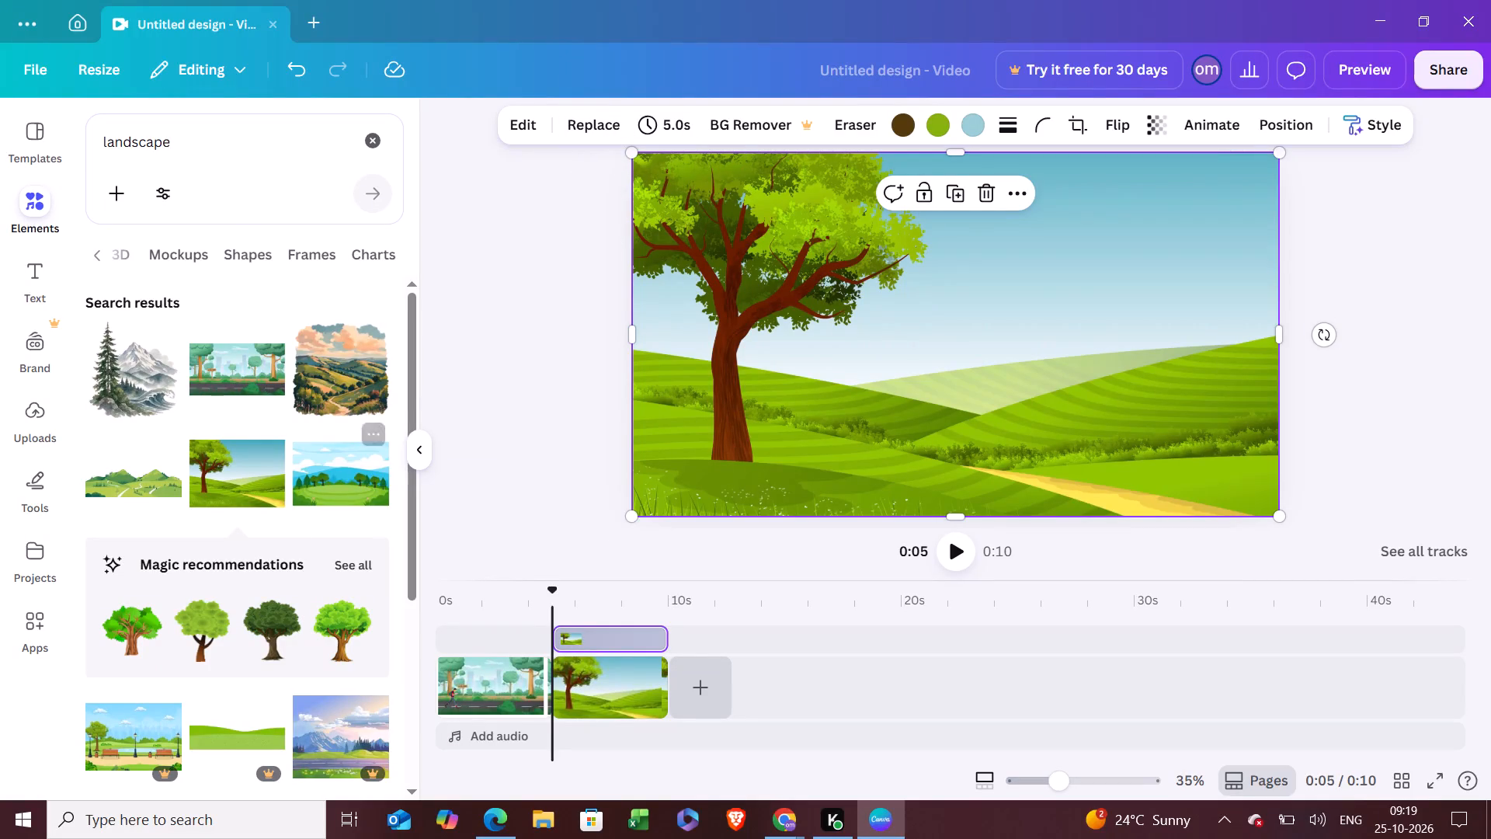
Replace the element search term with the suggested search "boy studying".
left_click(252, 139)
key("BackSpace")
key("BackSpace")
key("BackSpace")
key("BackSpace")
key("BackSpace")
key("BackSpace")
key("BackSpace")
key("BackSpace")
key("BackSpace")
key("BackSpace")
key("BackSpace")
key("BackSpace")
key("BackSpace")
key("BackSpace")
key("BackSpace")
key("BackSpace")
key("BackSpace")
key("BackSpace")
key("BackSpace")
key("BackSpace")
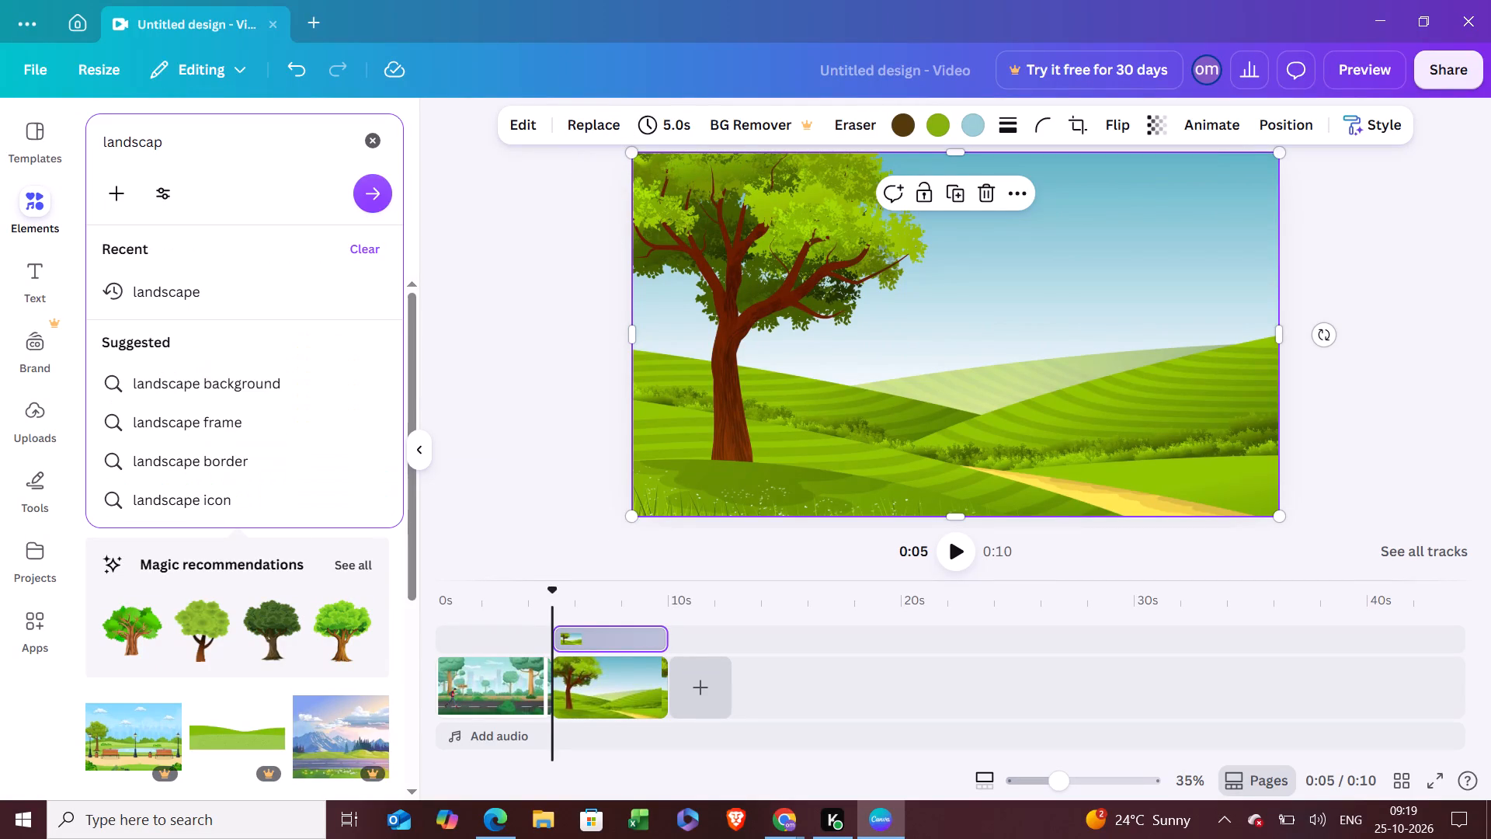
type("boy stu")
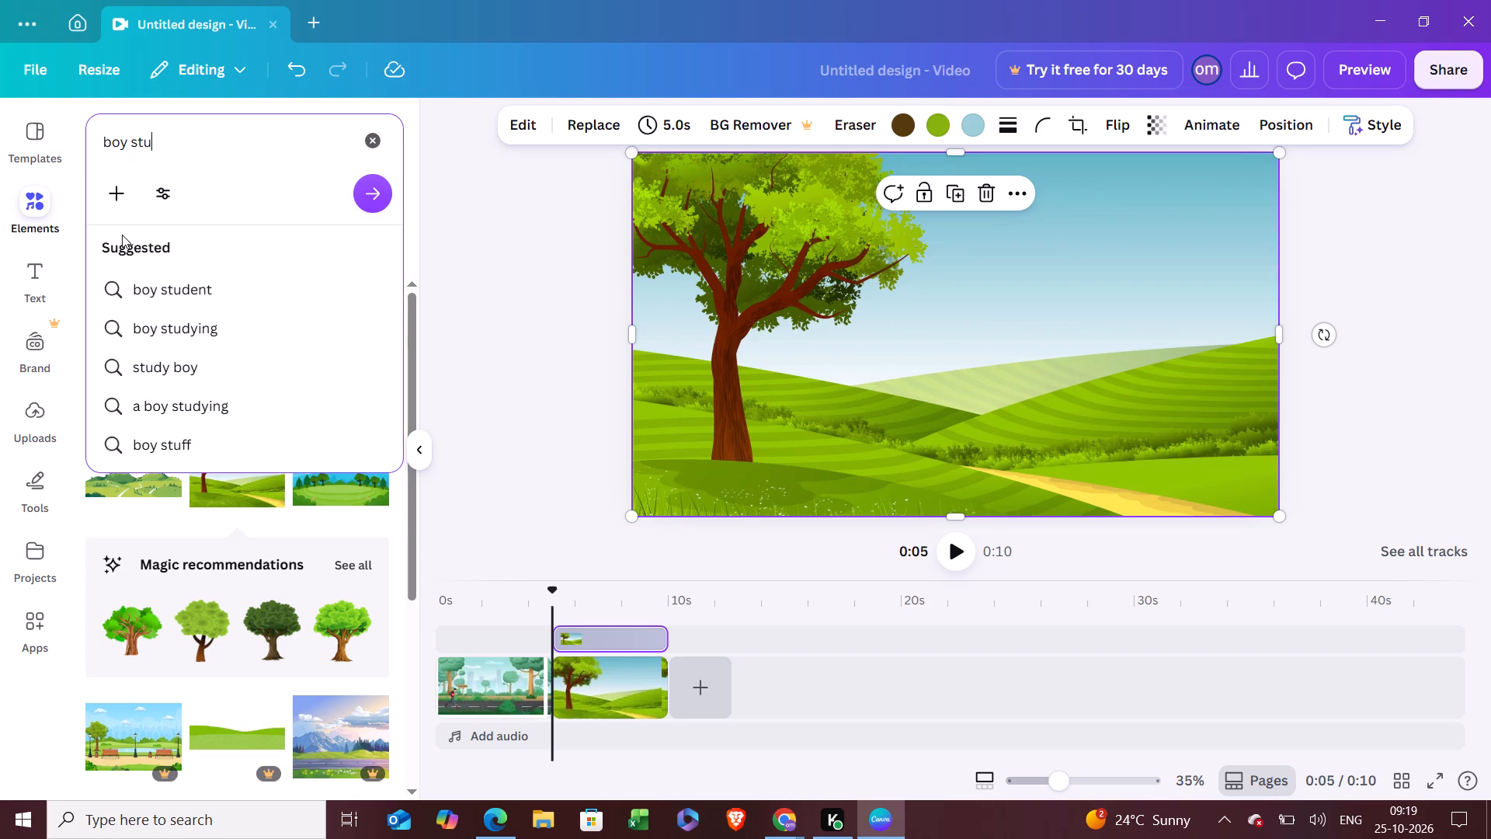
left_click(165, 315)
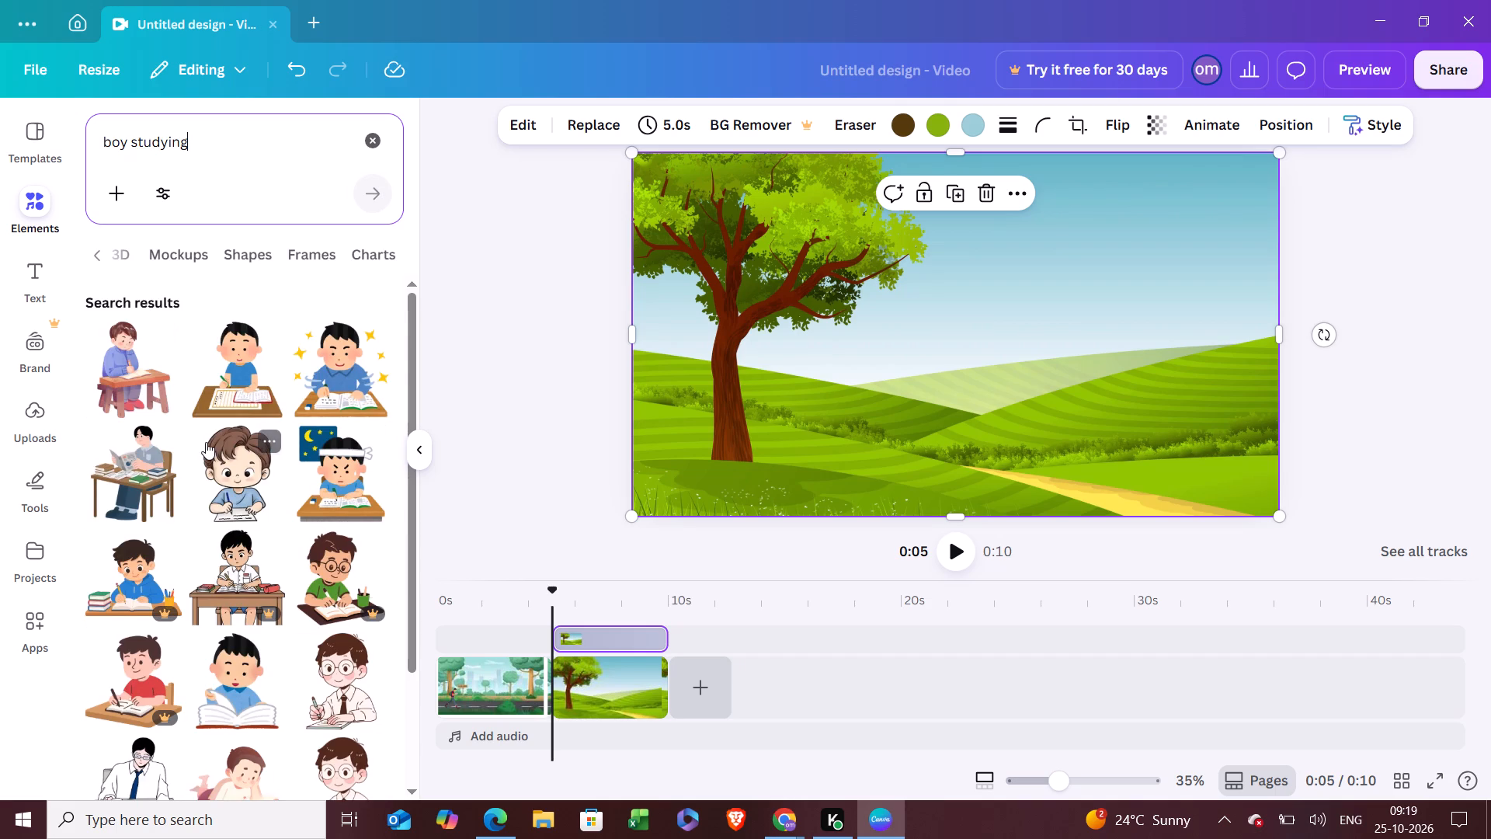
From the results, add the red-haired boy with glasses sitting and reading a book to the green hills page.
scroll(206, 442, "down", 1)
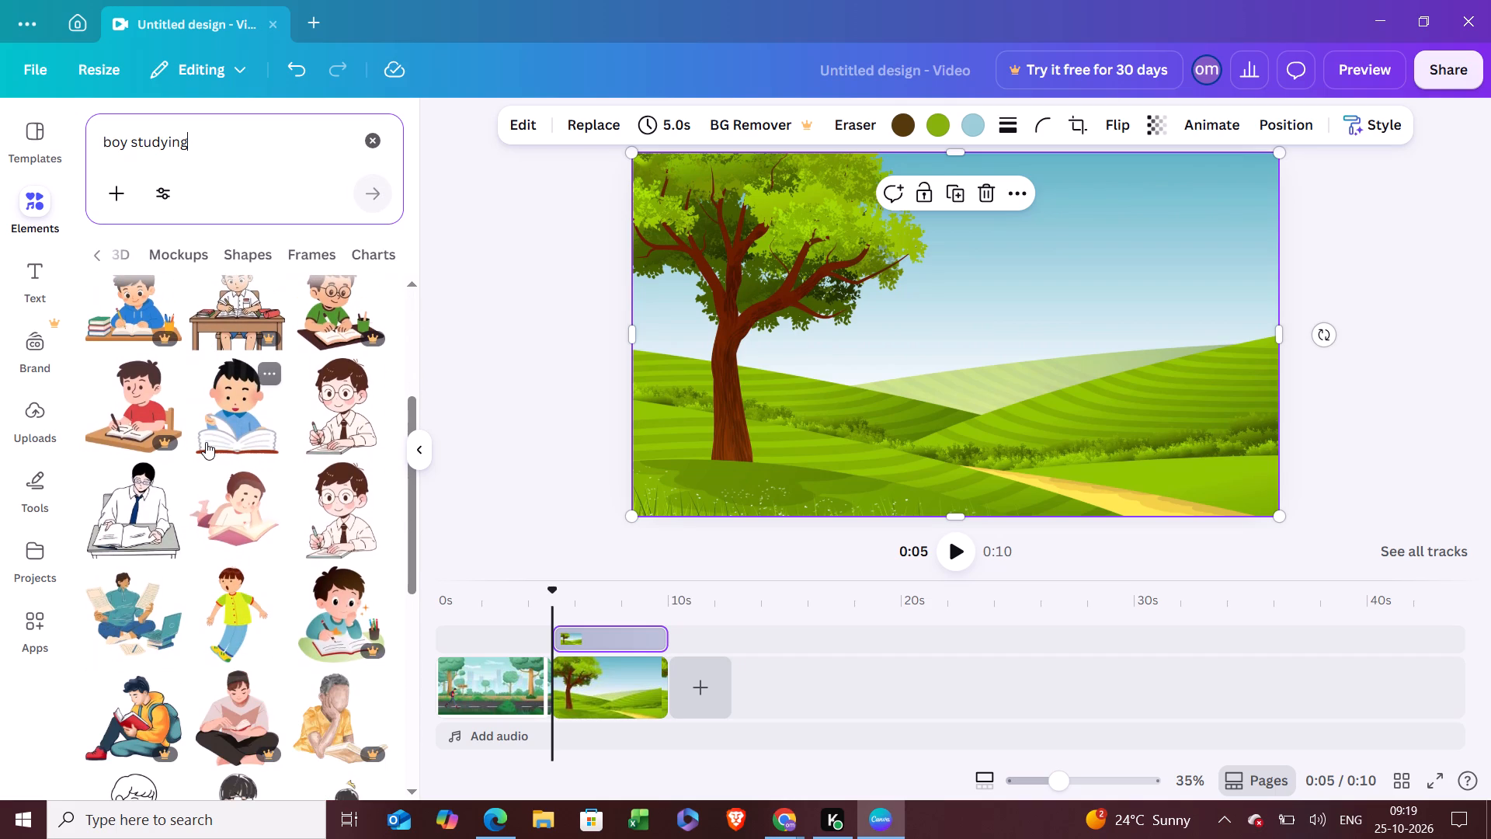
scroll(206, 442, "down", 2)
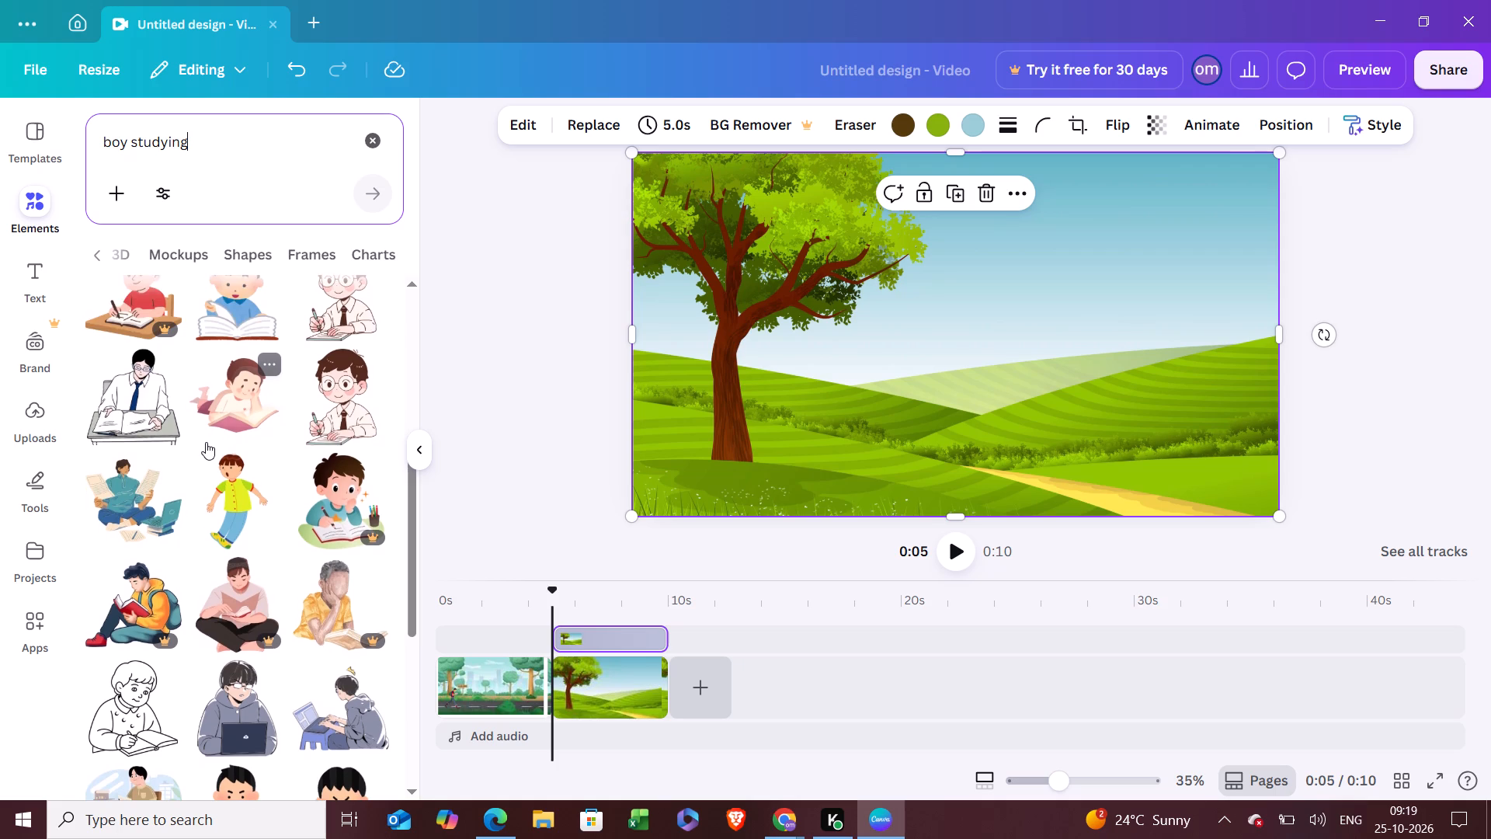
scroll(206, 442, "down", 1)
scroll(193, 564, "down", 1)
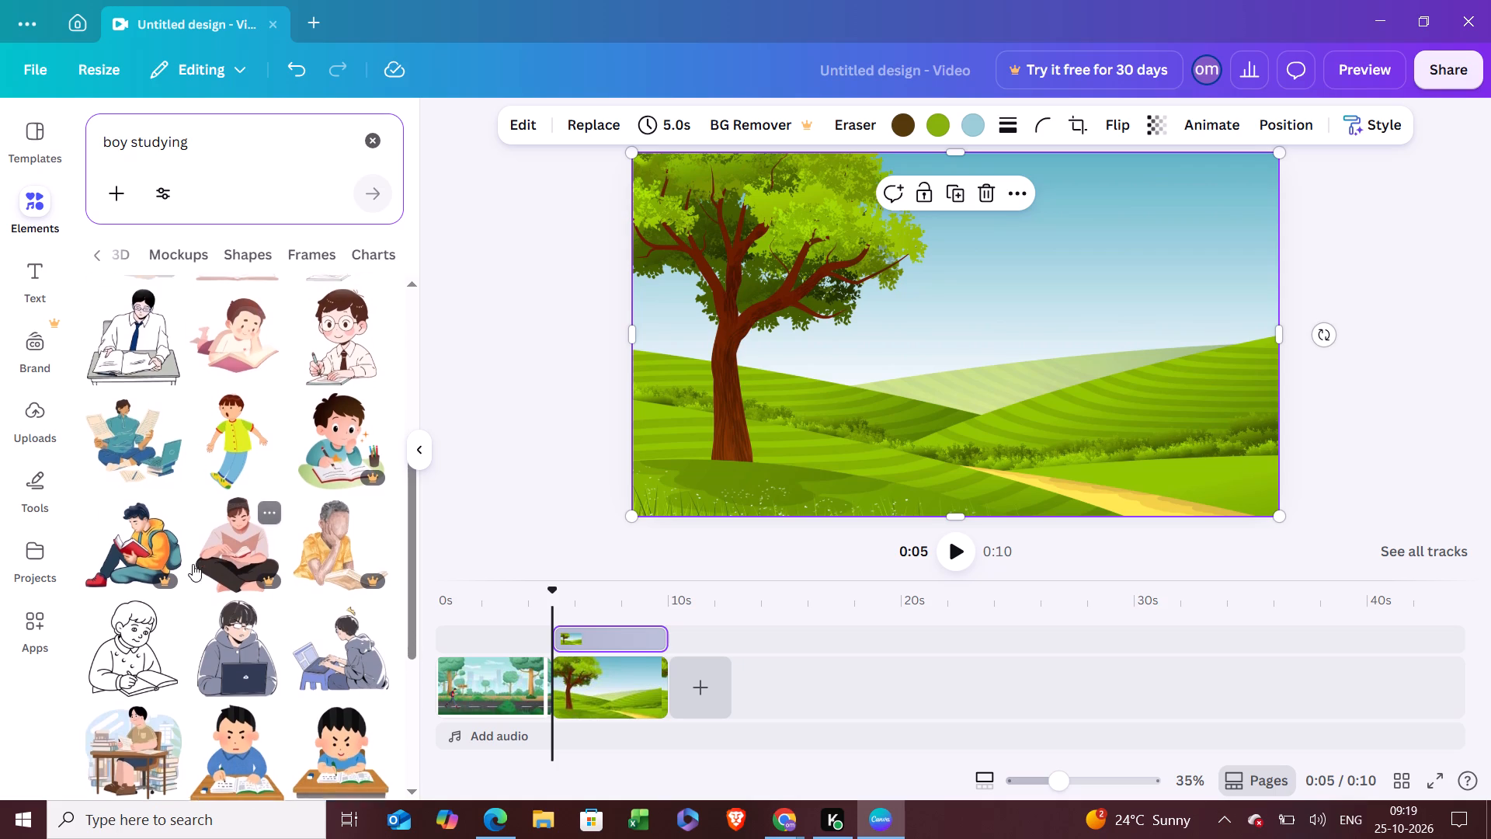
scroll(193, 564, "down", 2)
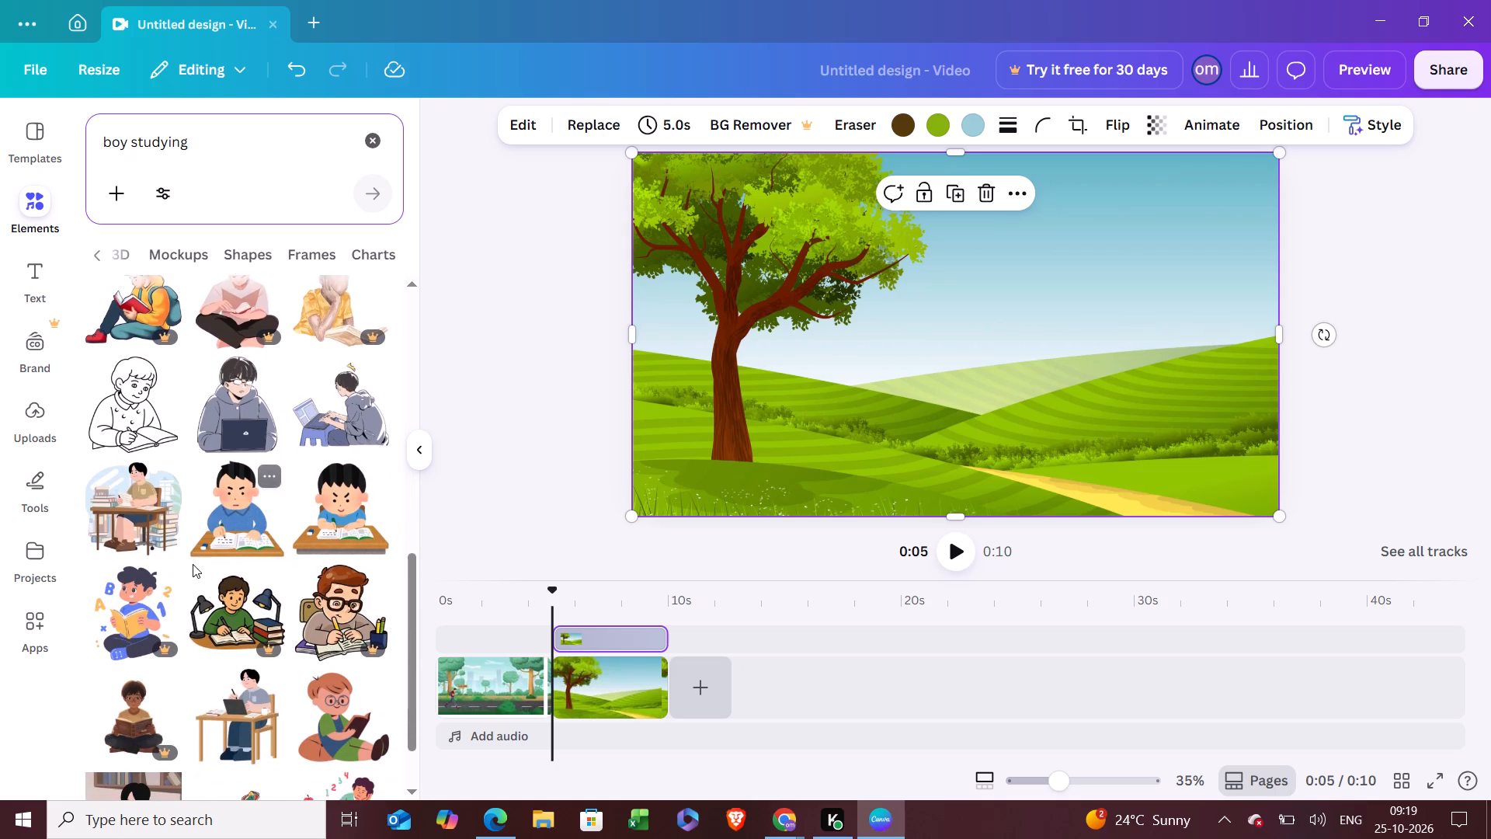
scroll(193, 564, "down", 3)
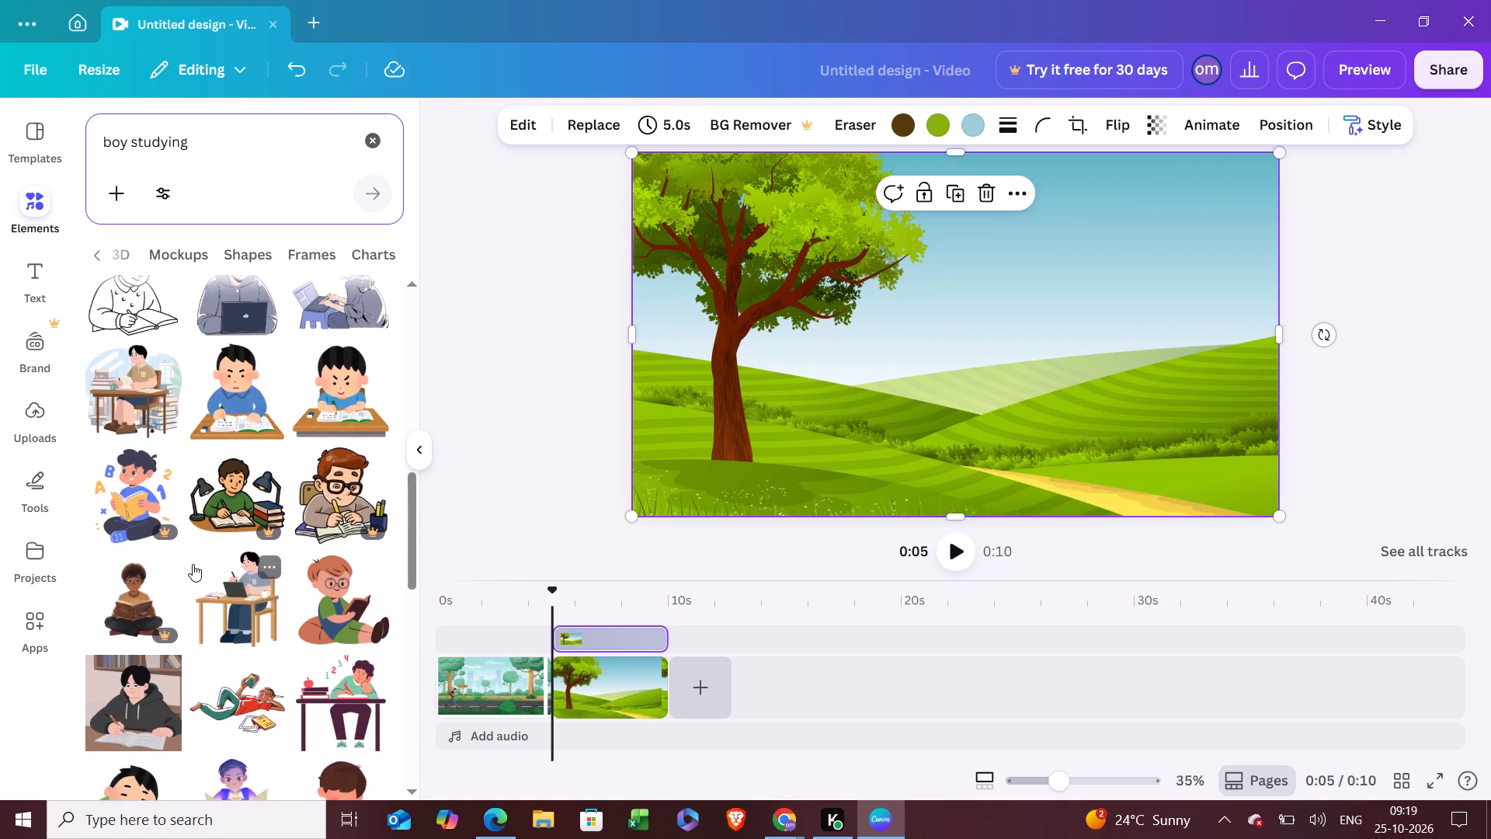
left_click(318, 612)
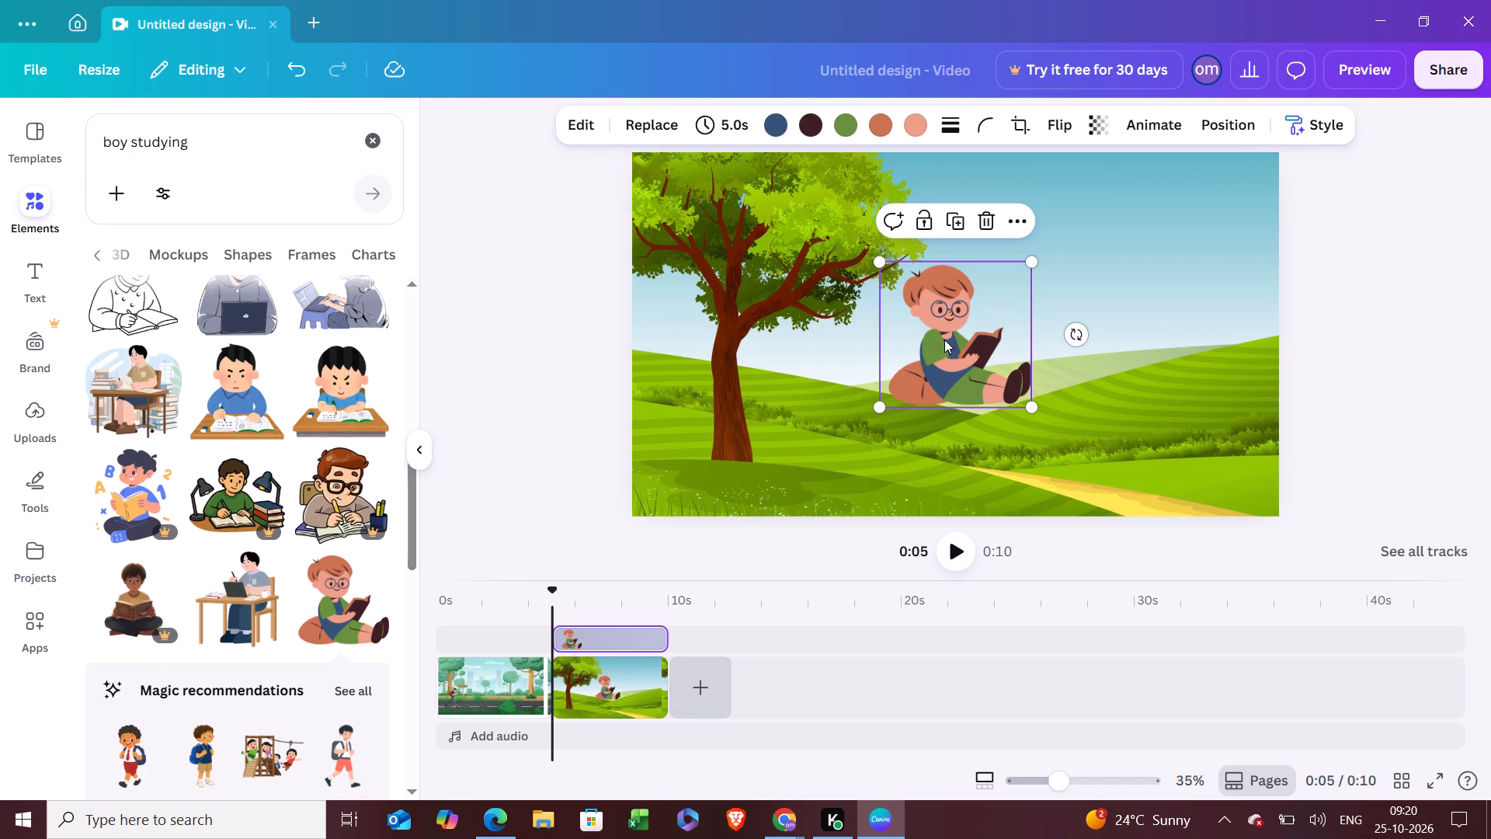
Shrink the reading boy and seat him on the grass at the base of the large tree's trunk.
left_click_drag(940, 337, 800, 403)
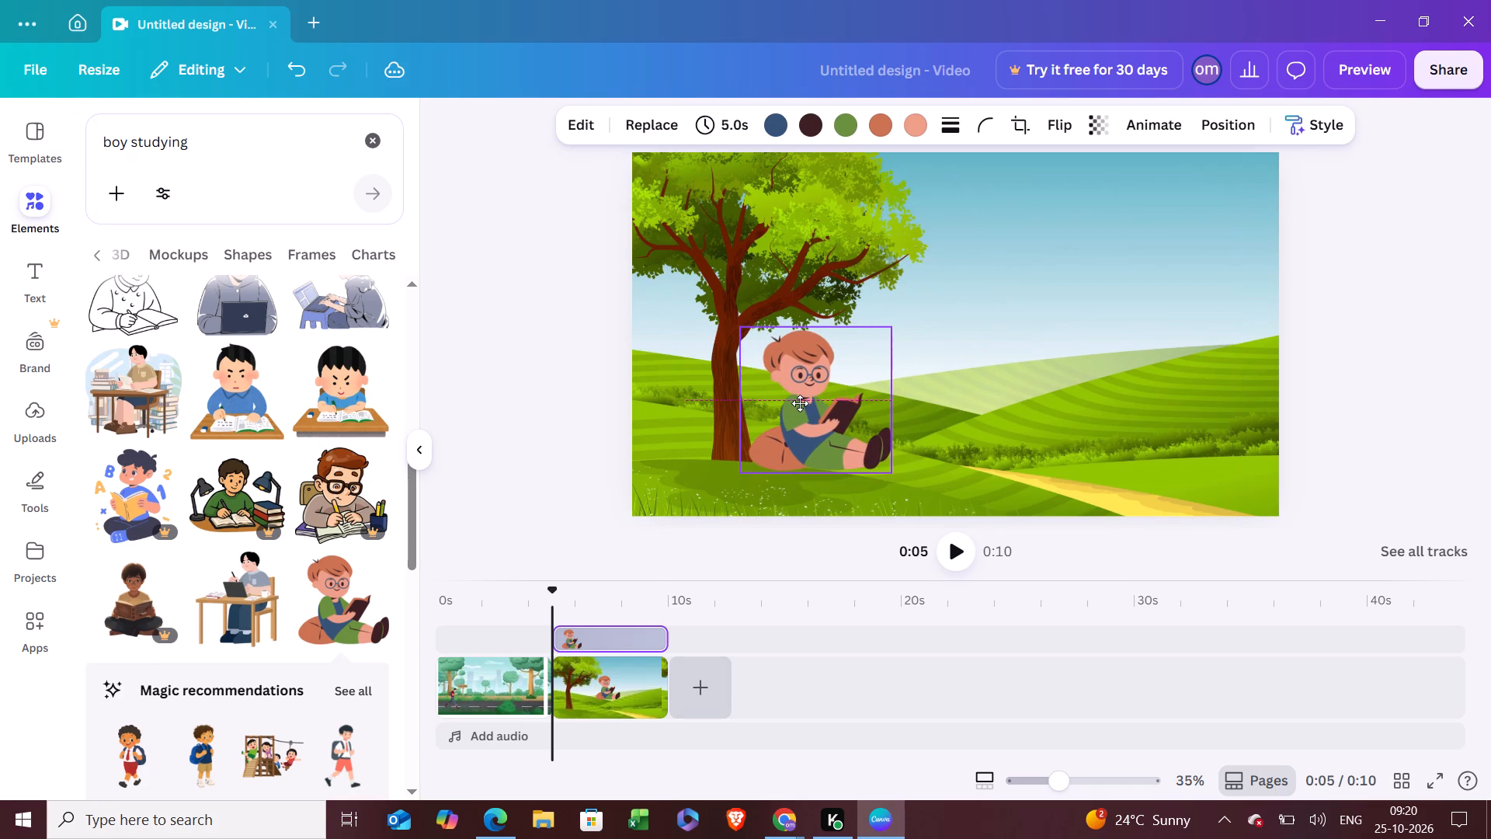
left_click_drag(800, 403, 796, 403)
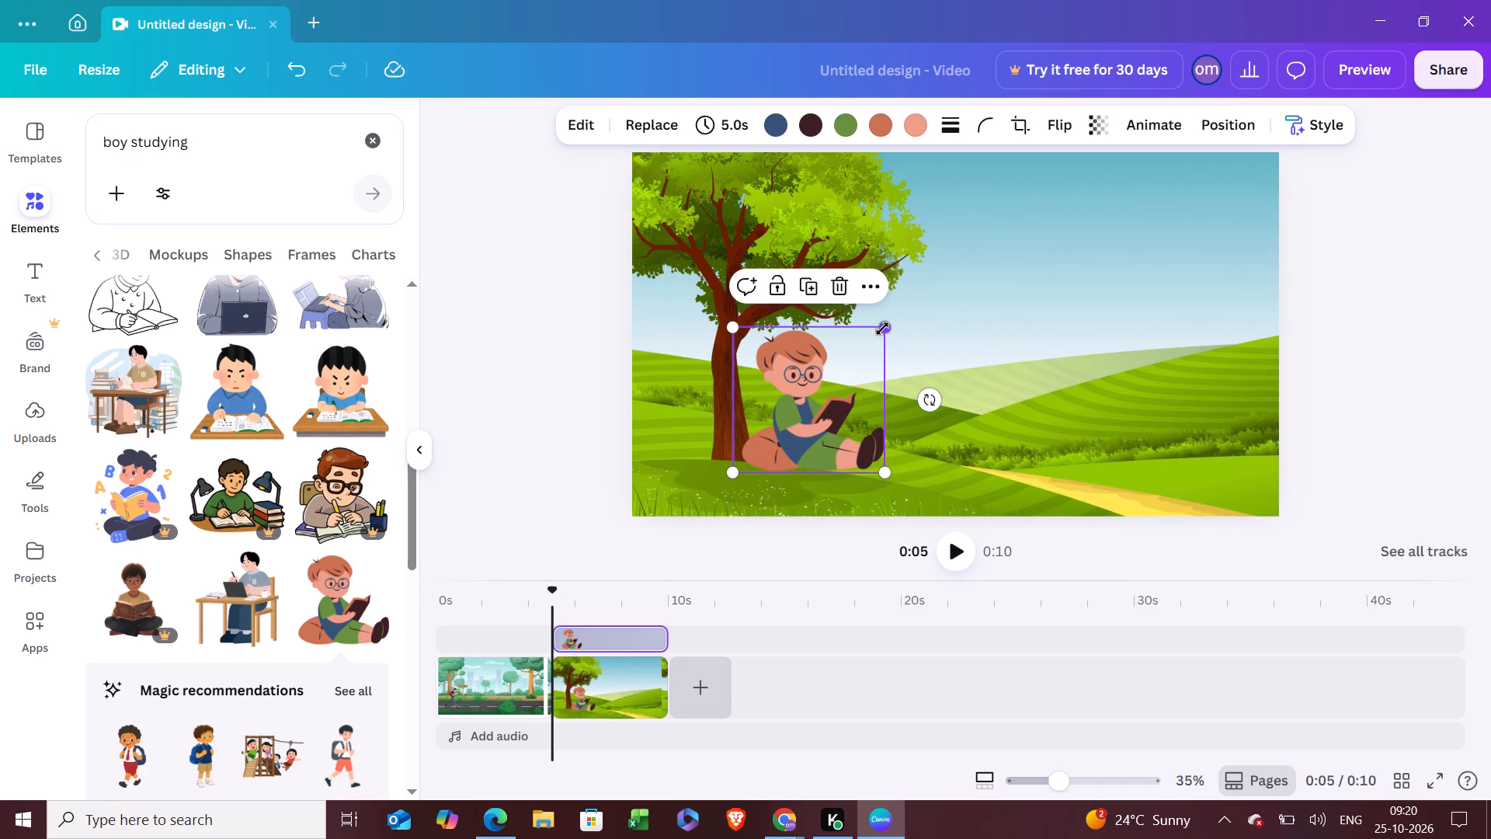
left_click_drag(881, 329, 835, 379)
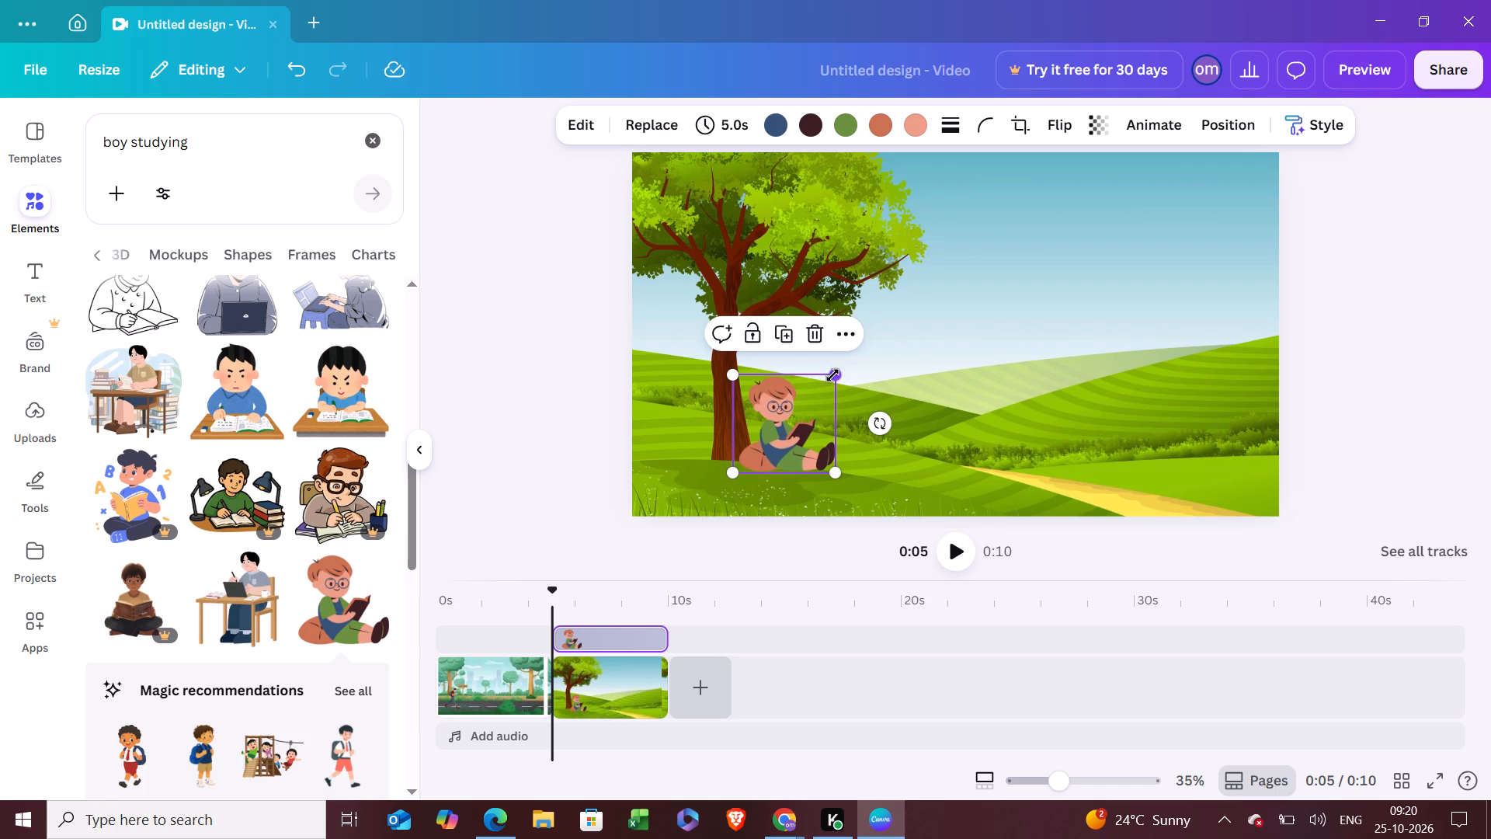
left_click_drag(832, 375, 823, 388)
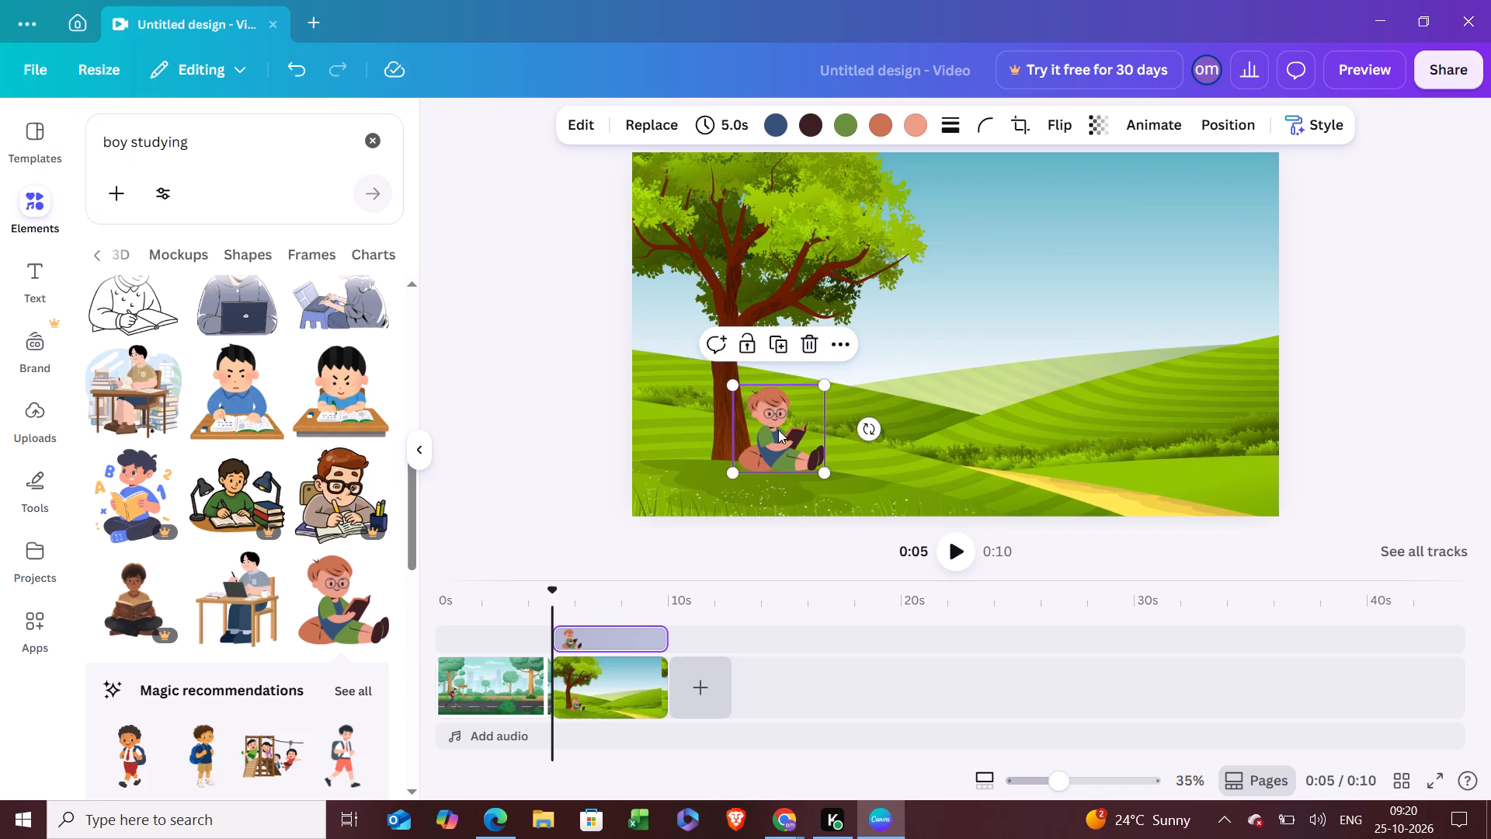
left_click_drag(779, 430, 790, 423)
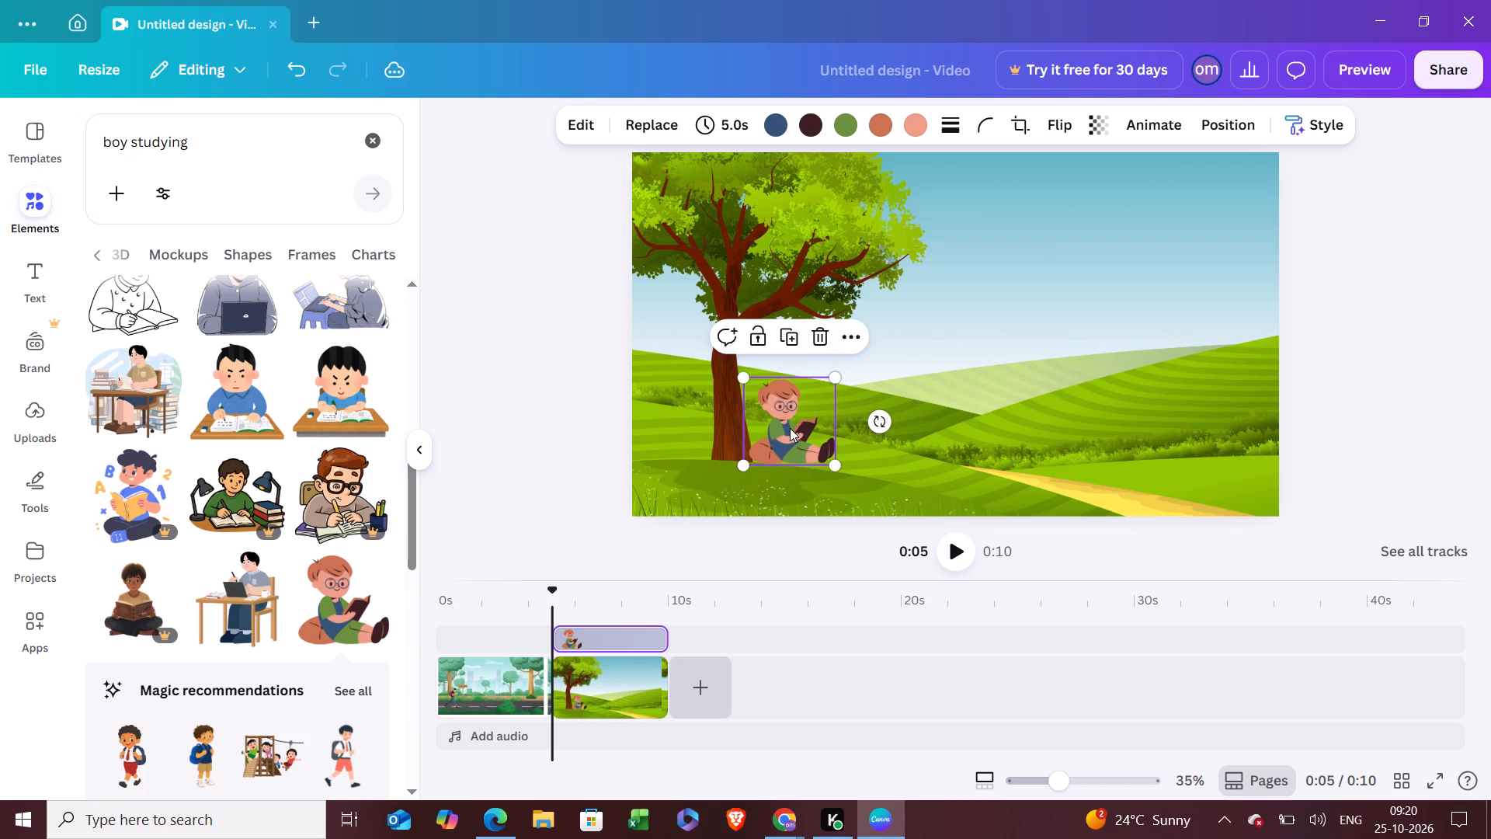
left_click_drag(788, 430, 784, 439)
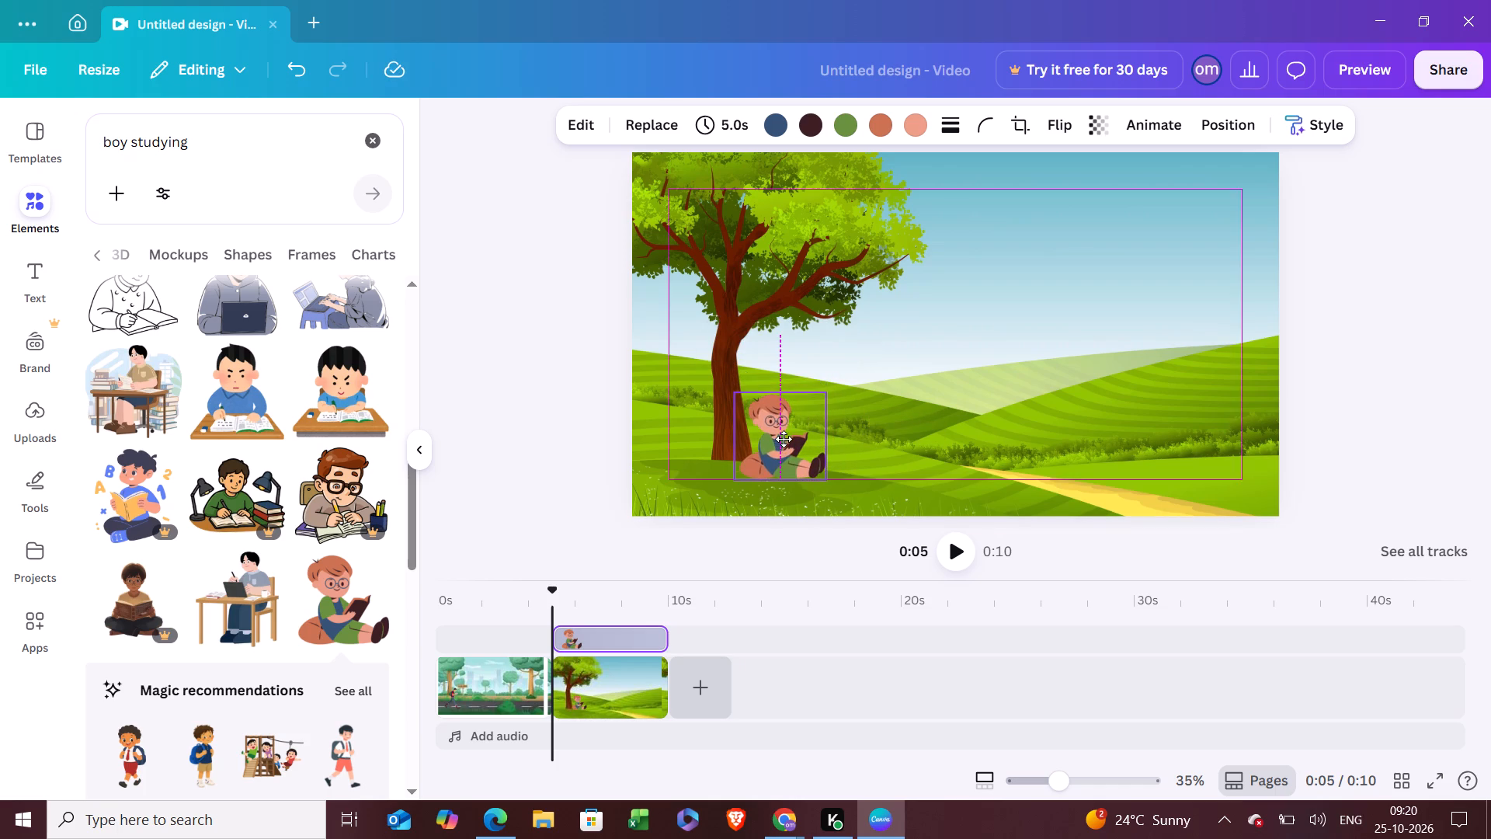
left_click_drag(784, 439, 775, 437)
left_click(969, 329)
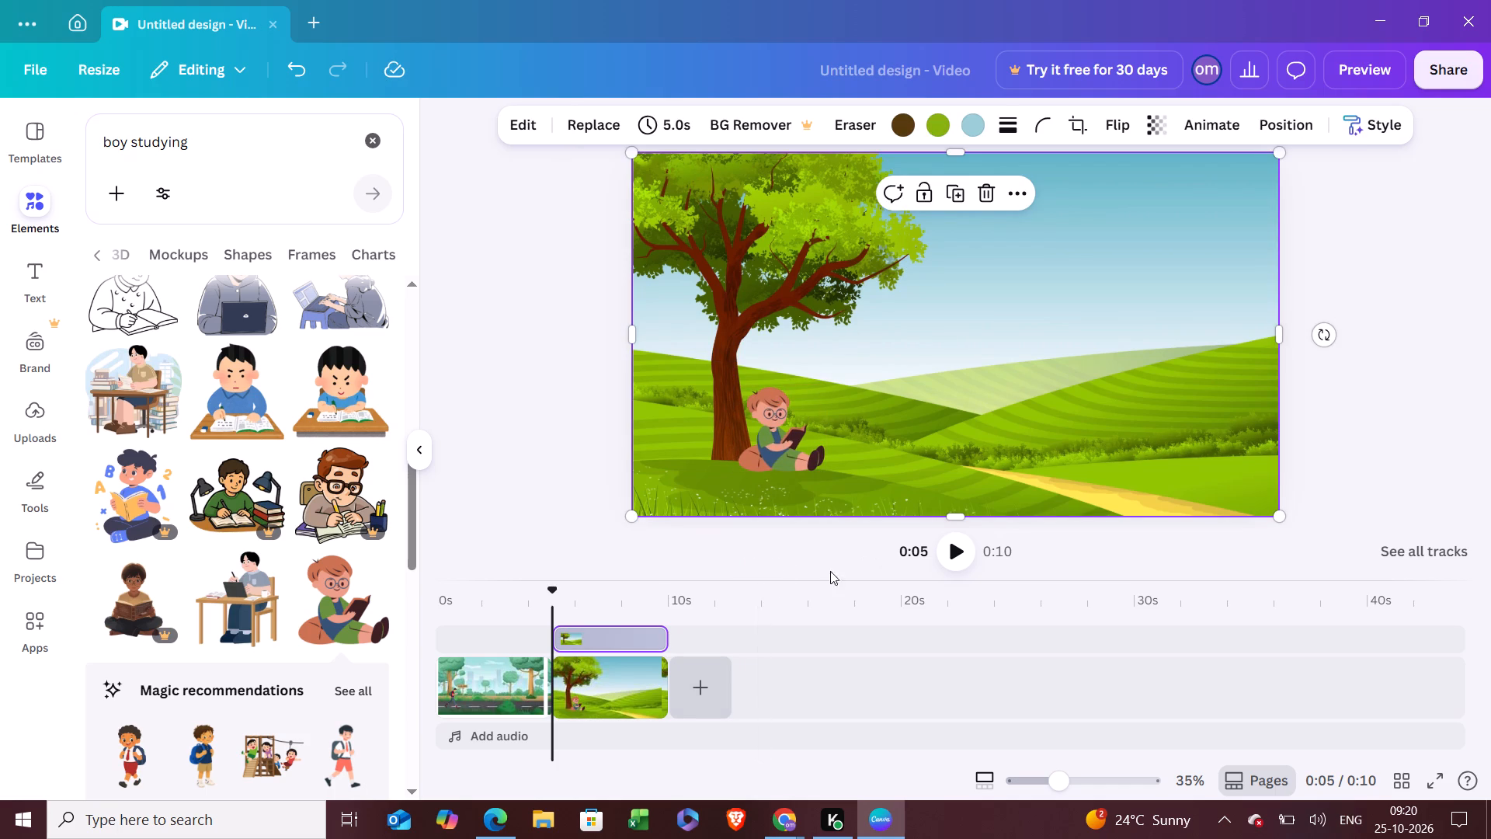
Play the video from near the start of the road scene through to the end of the second page.
left_click(437, 633)
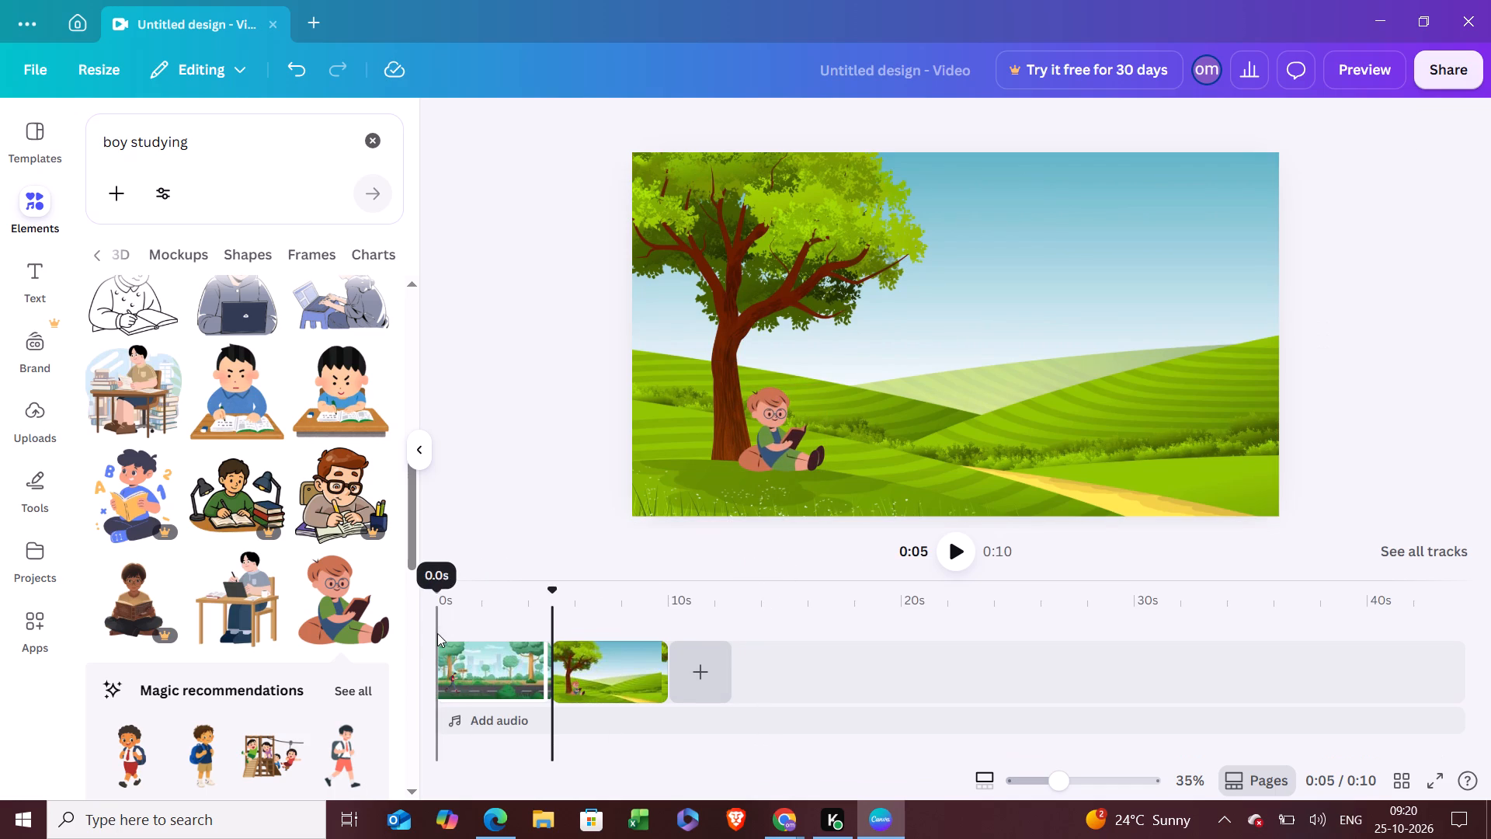
left_click_drag(526, 646, 483, 646)
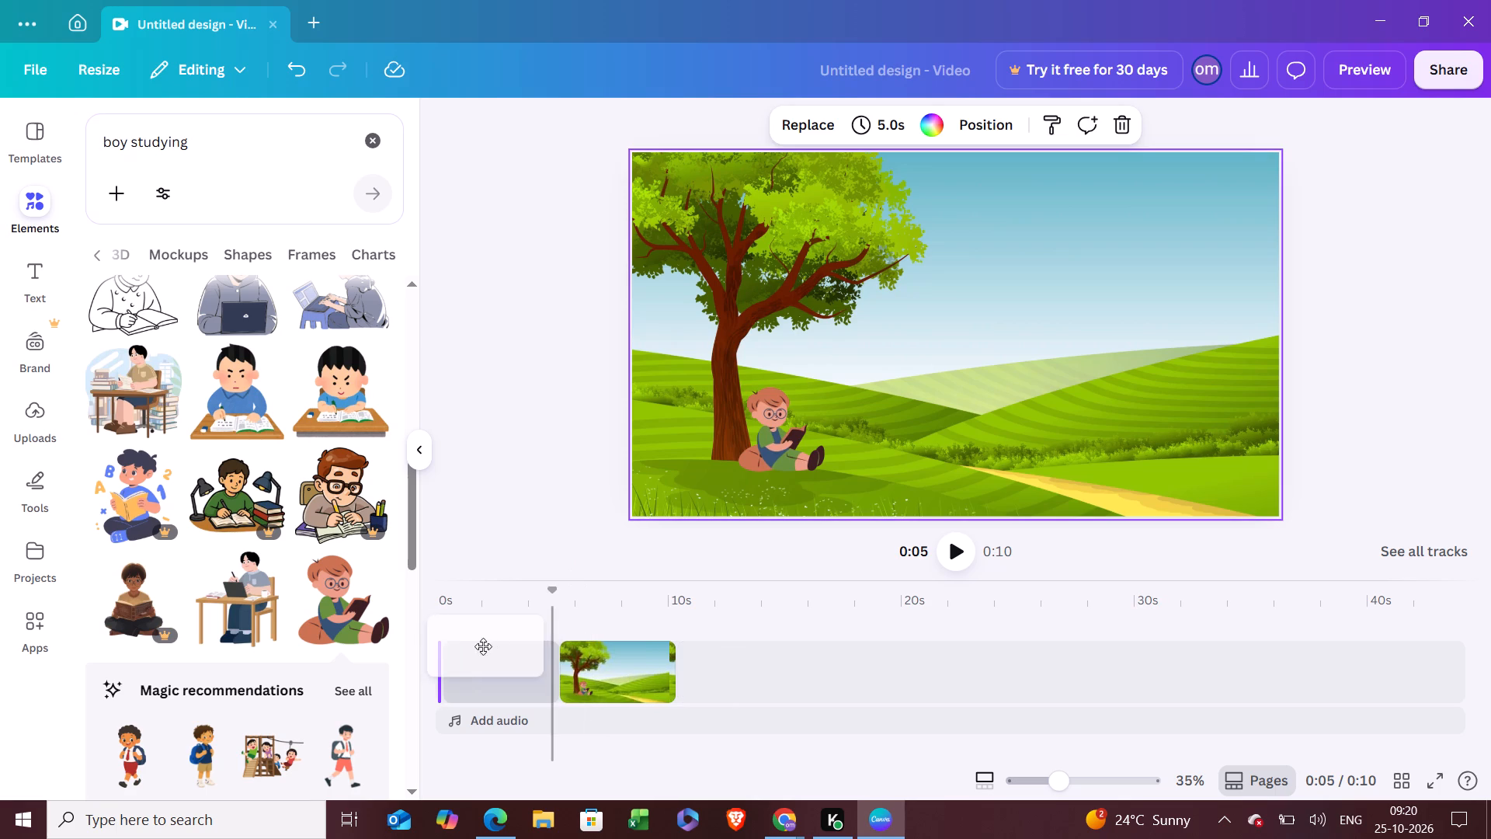
left_click_drag(483, 646, 498, 649)
left_click_drag(530, 660, 544, 661)
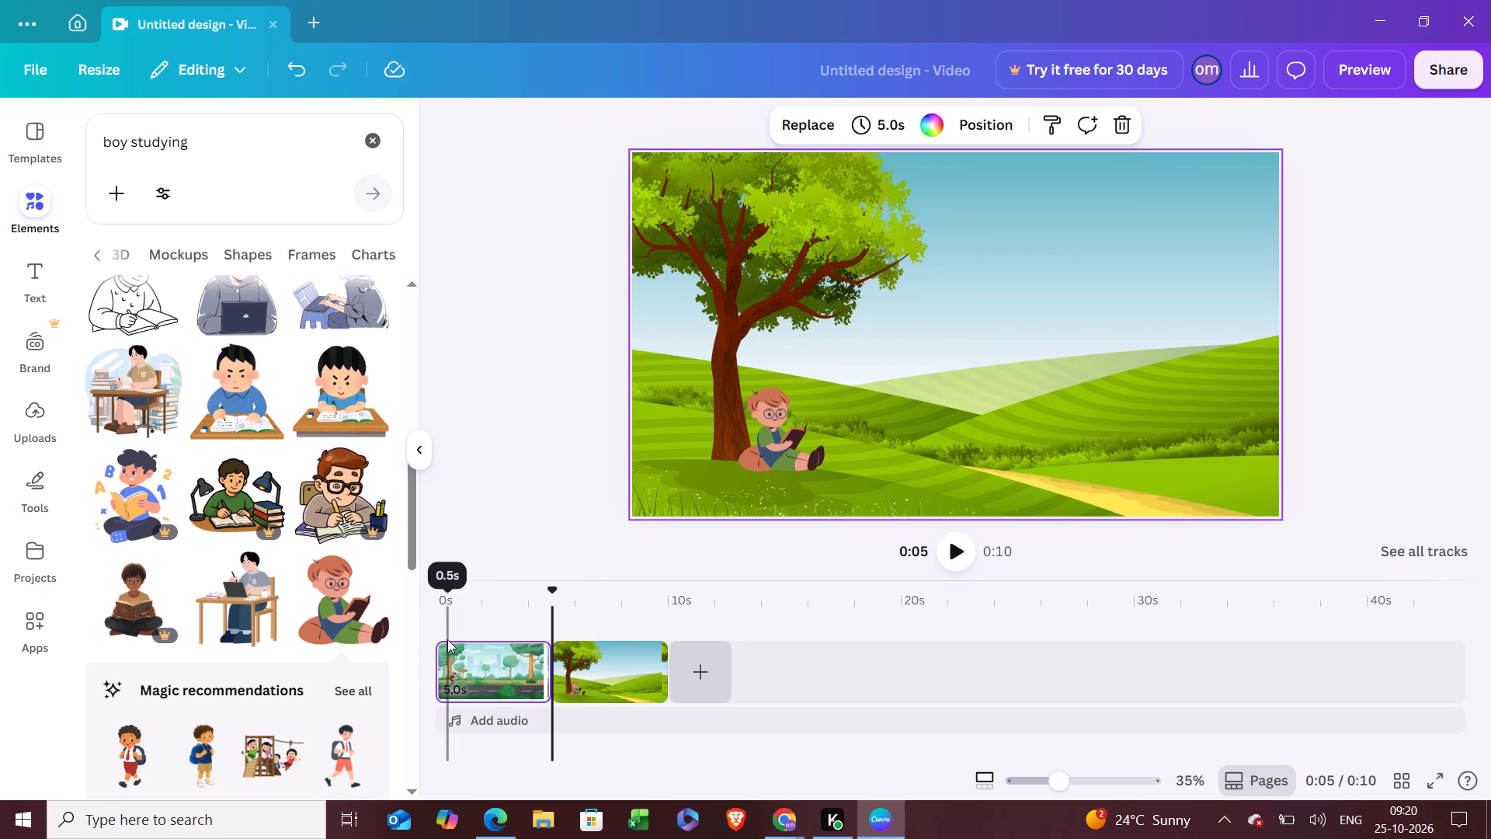
left_click(447, 640)
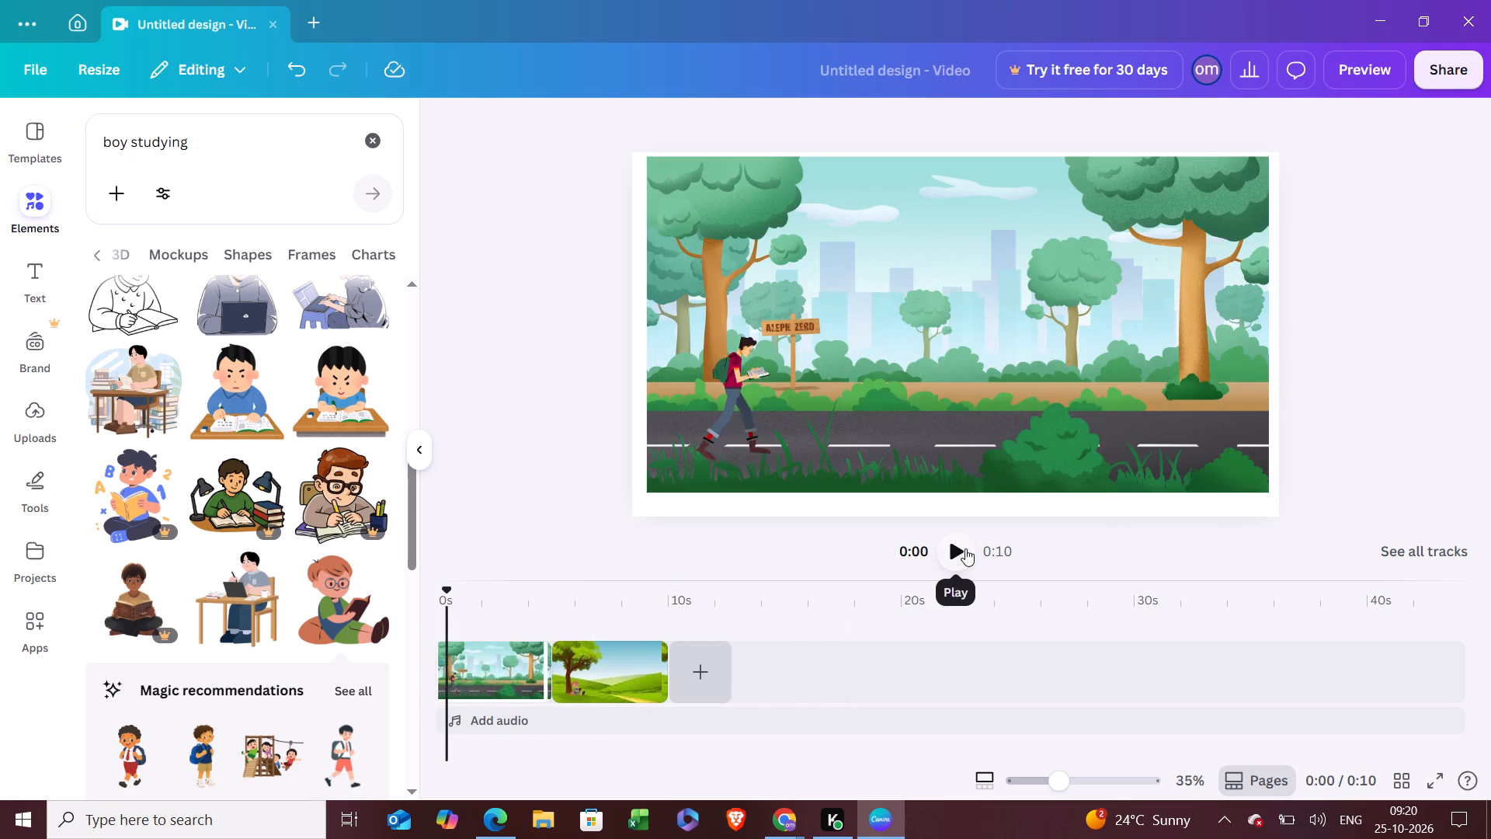
left_click(965, 548)
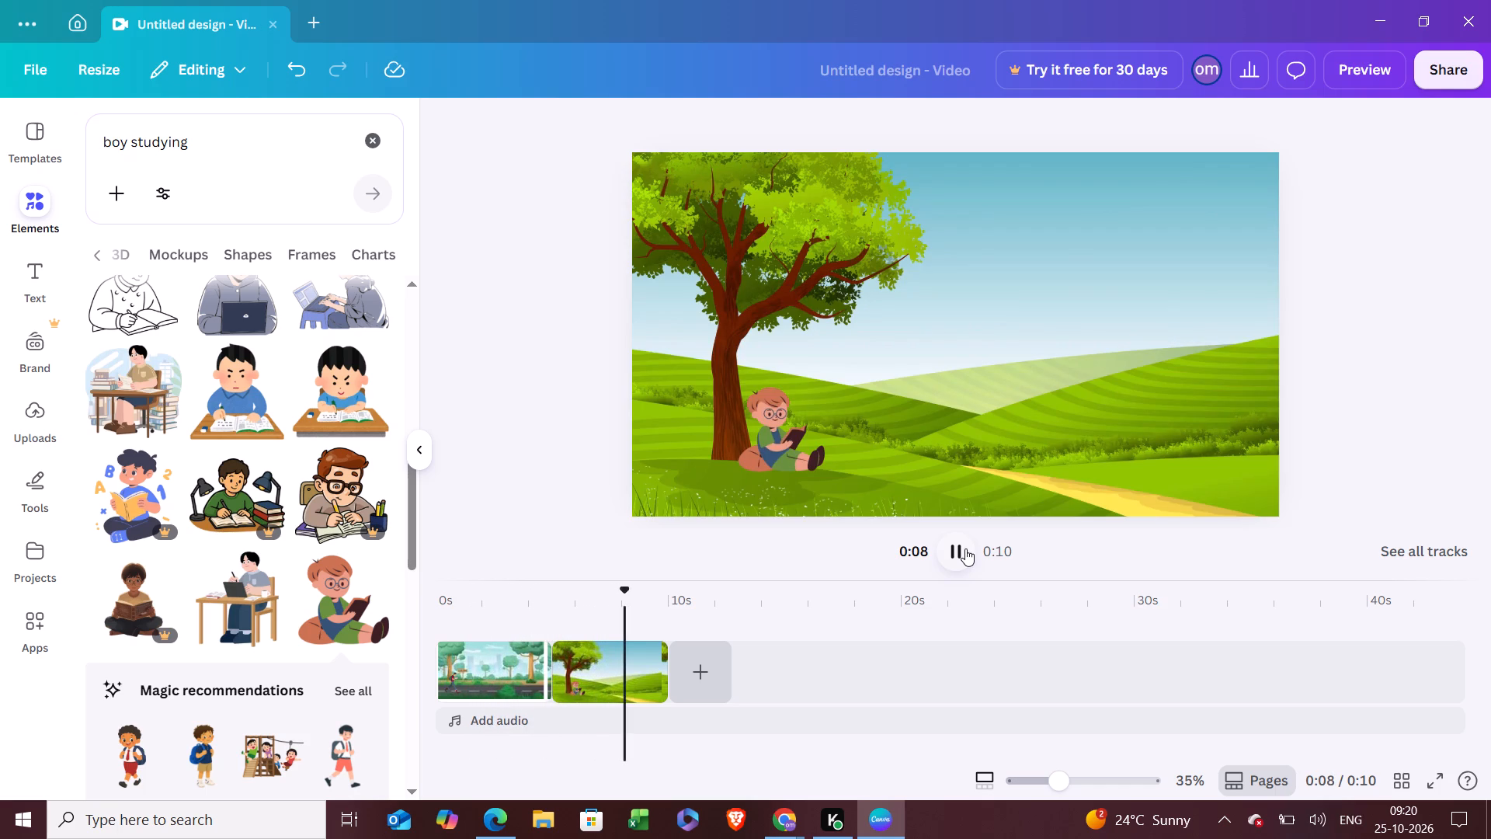
Set the playhead at 0:04 in the road scene and enter "student studing" as the text for an AI voice.
left_click(597, 715)
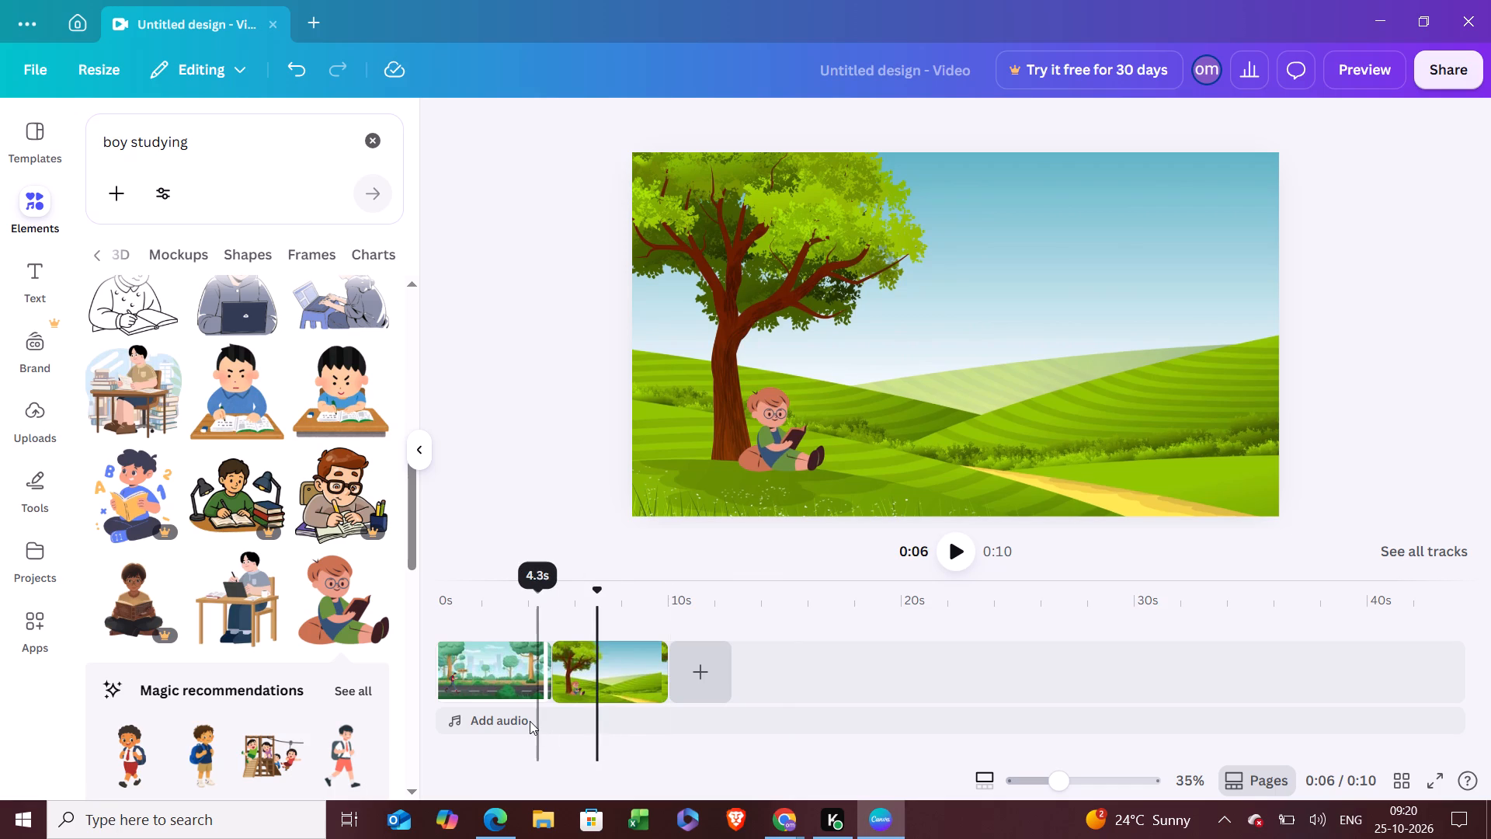
left_click(530, 721)
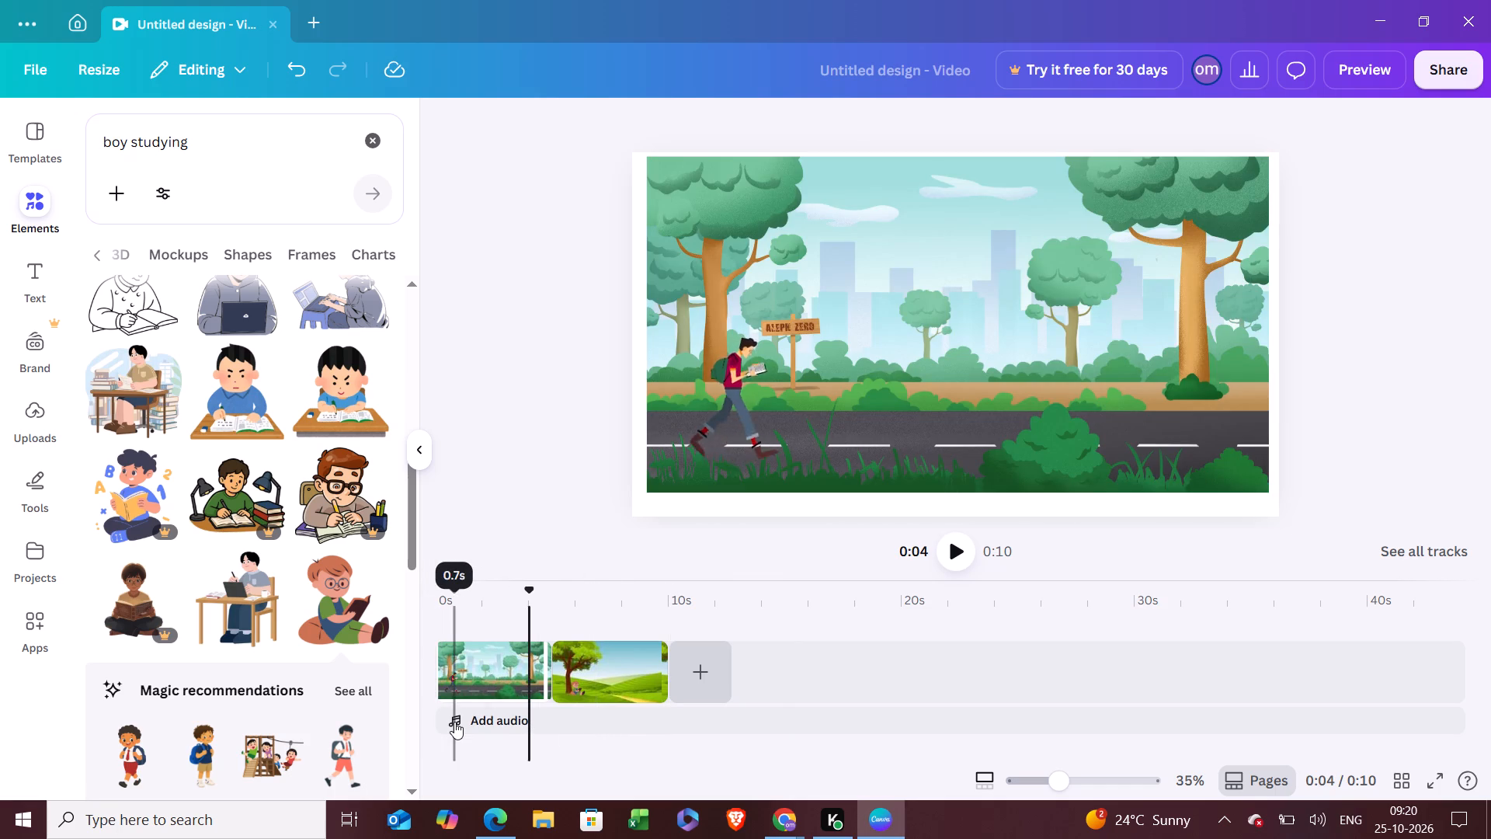
double_click(454, 722)
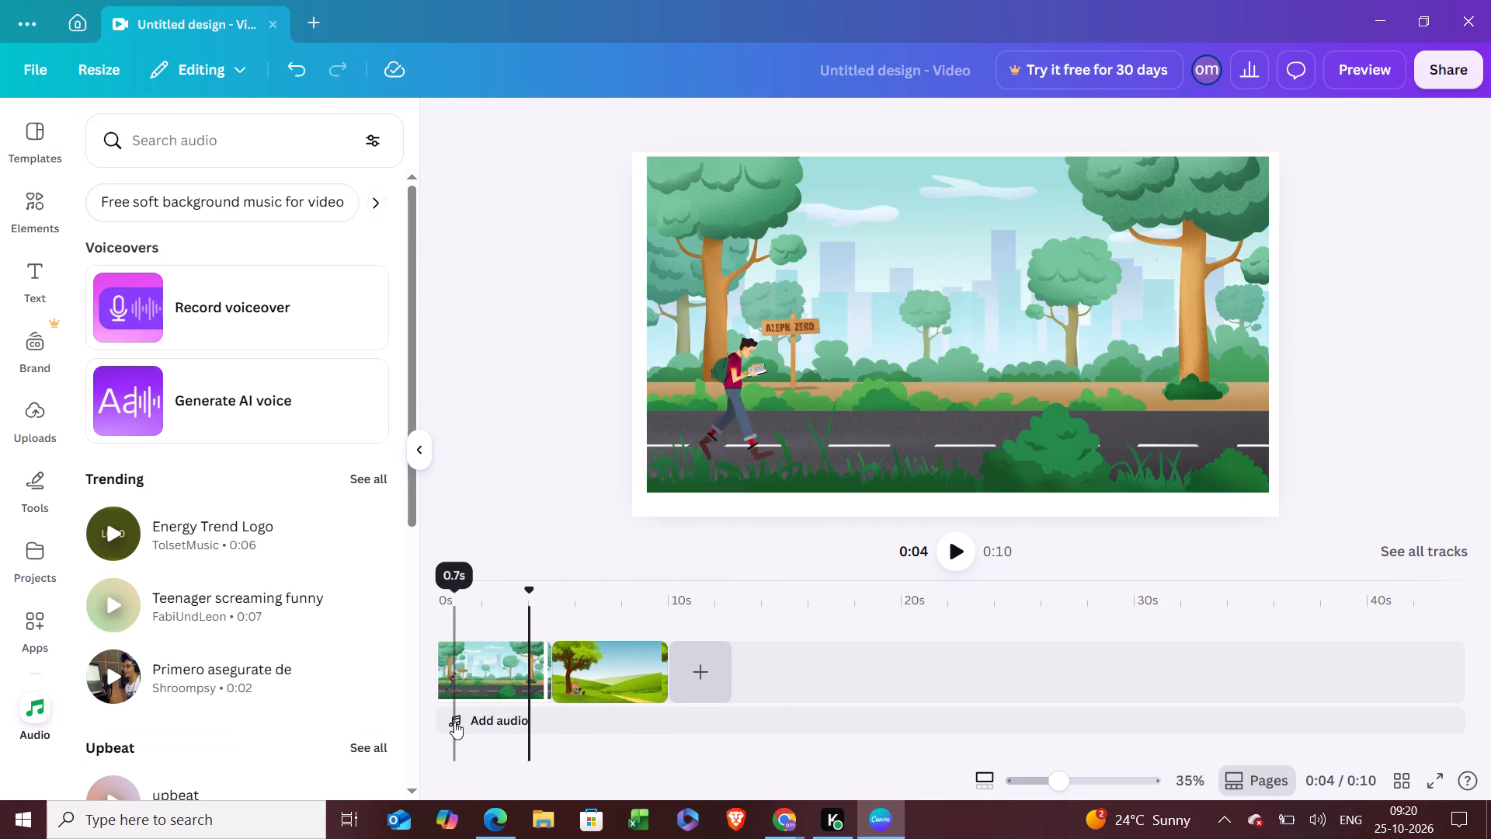
left_click(230, 395)
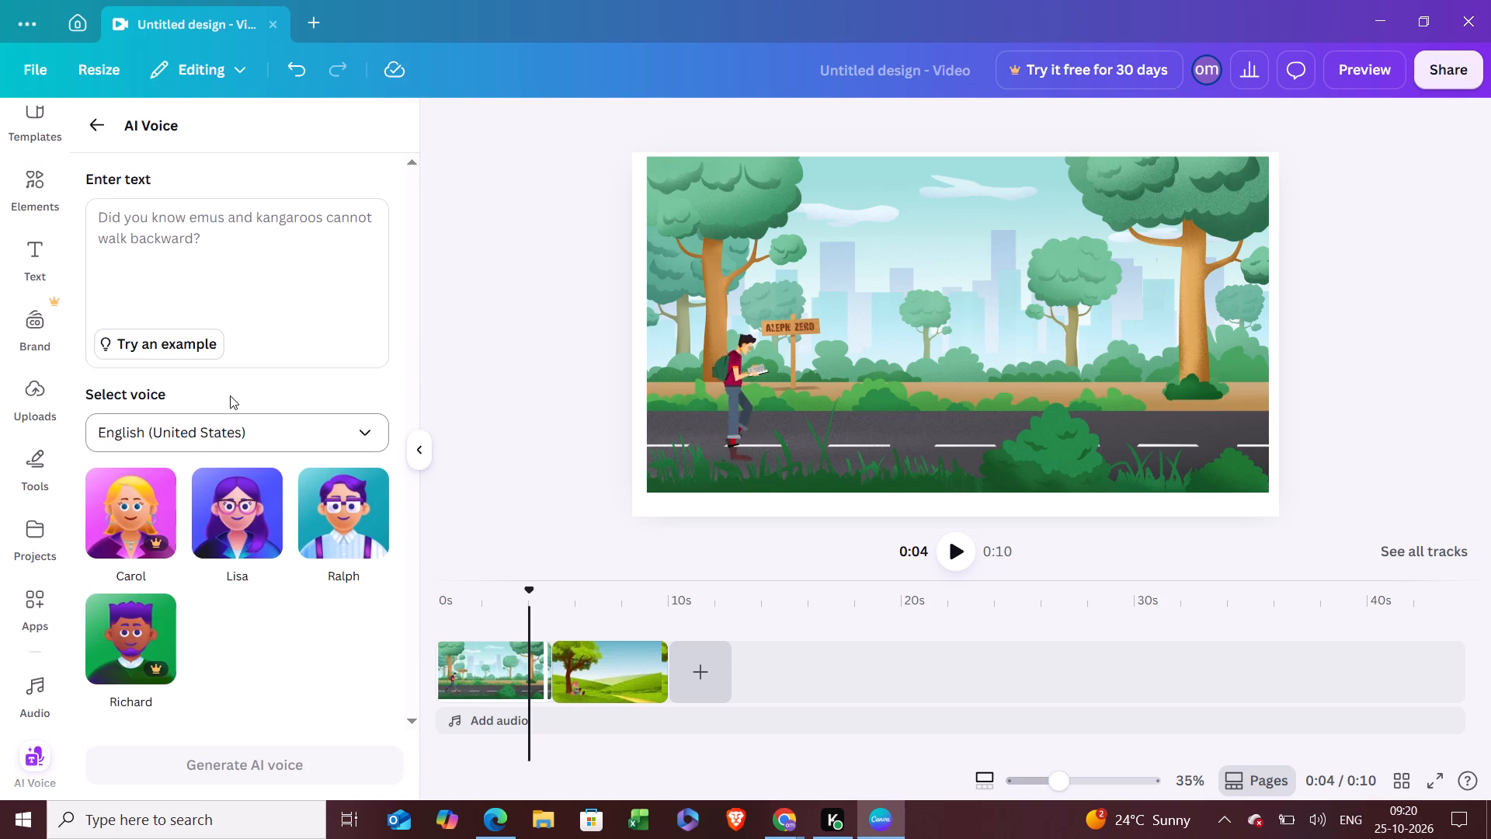
left_click(179, 225)
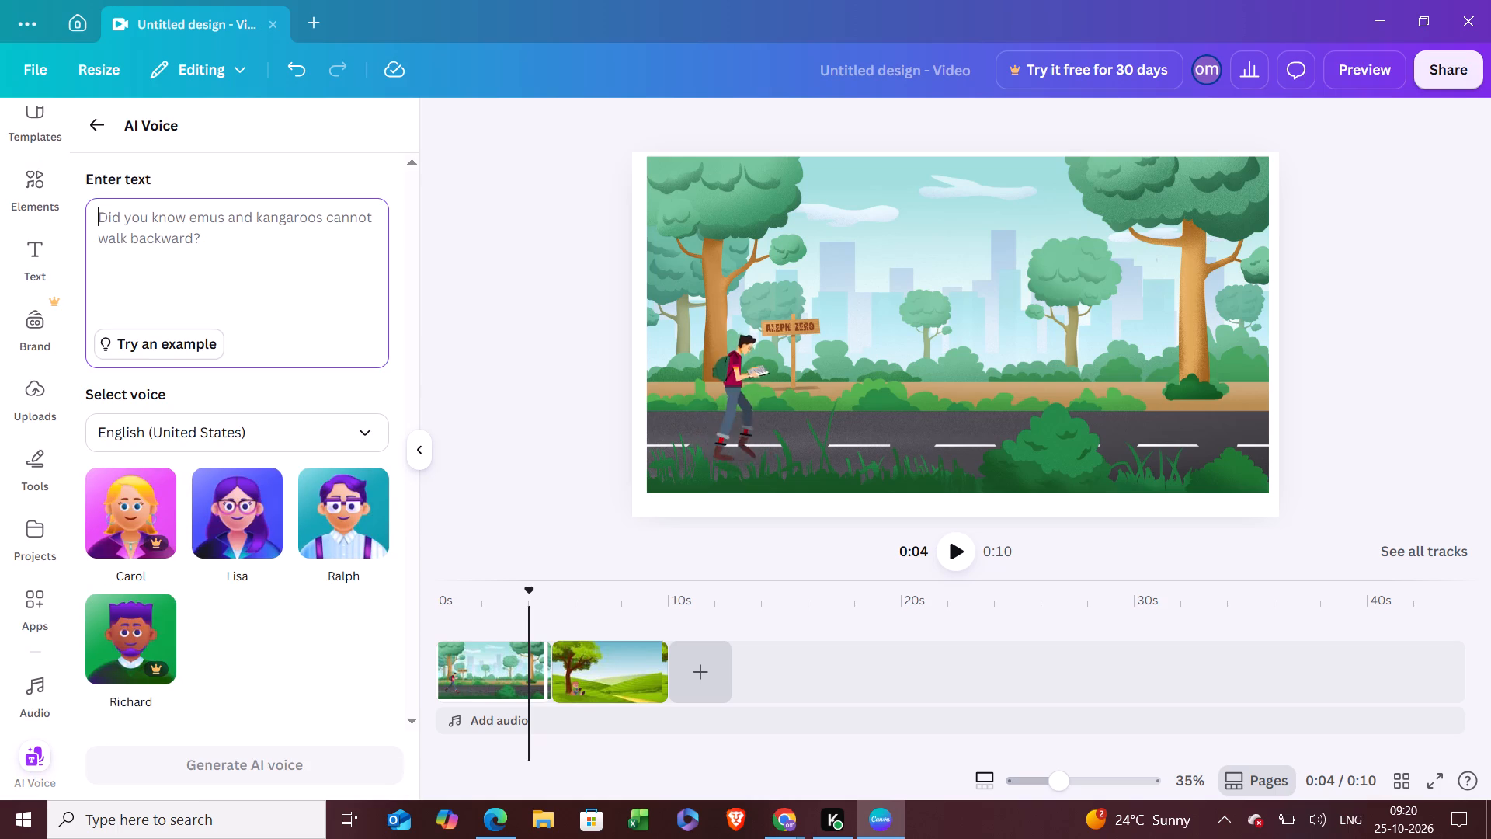
type("student studing")
key("Return")
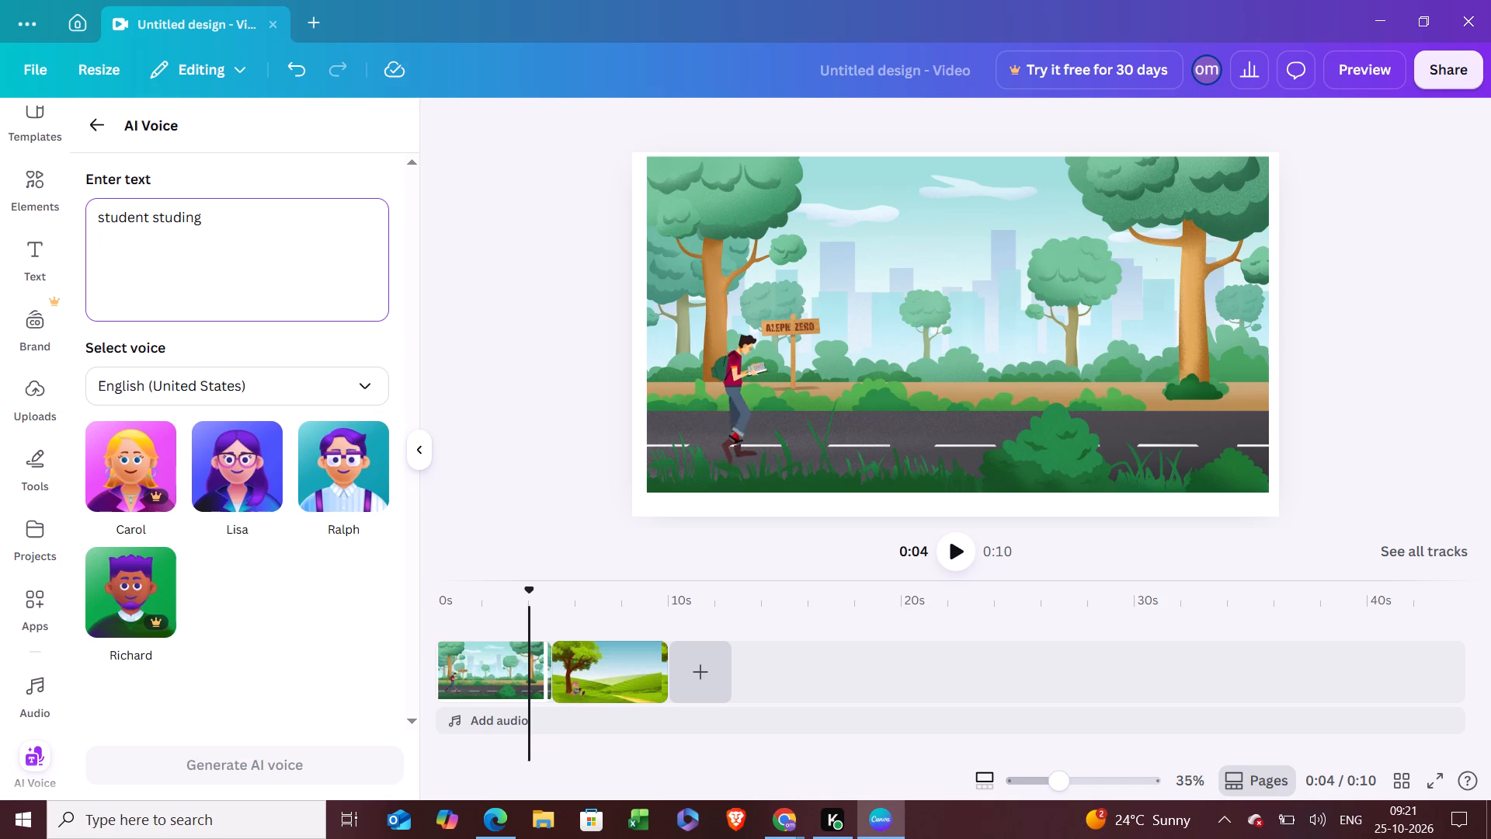
Try the available voices, keep English (United States), select the Ralph voice and generate the AI voice clip.
left_click(152, 378)
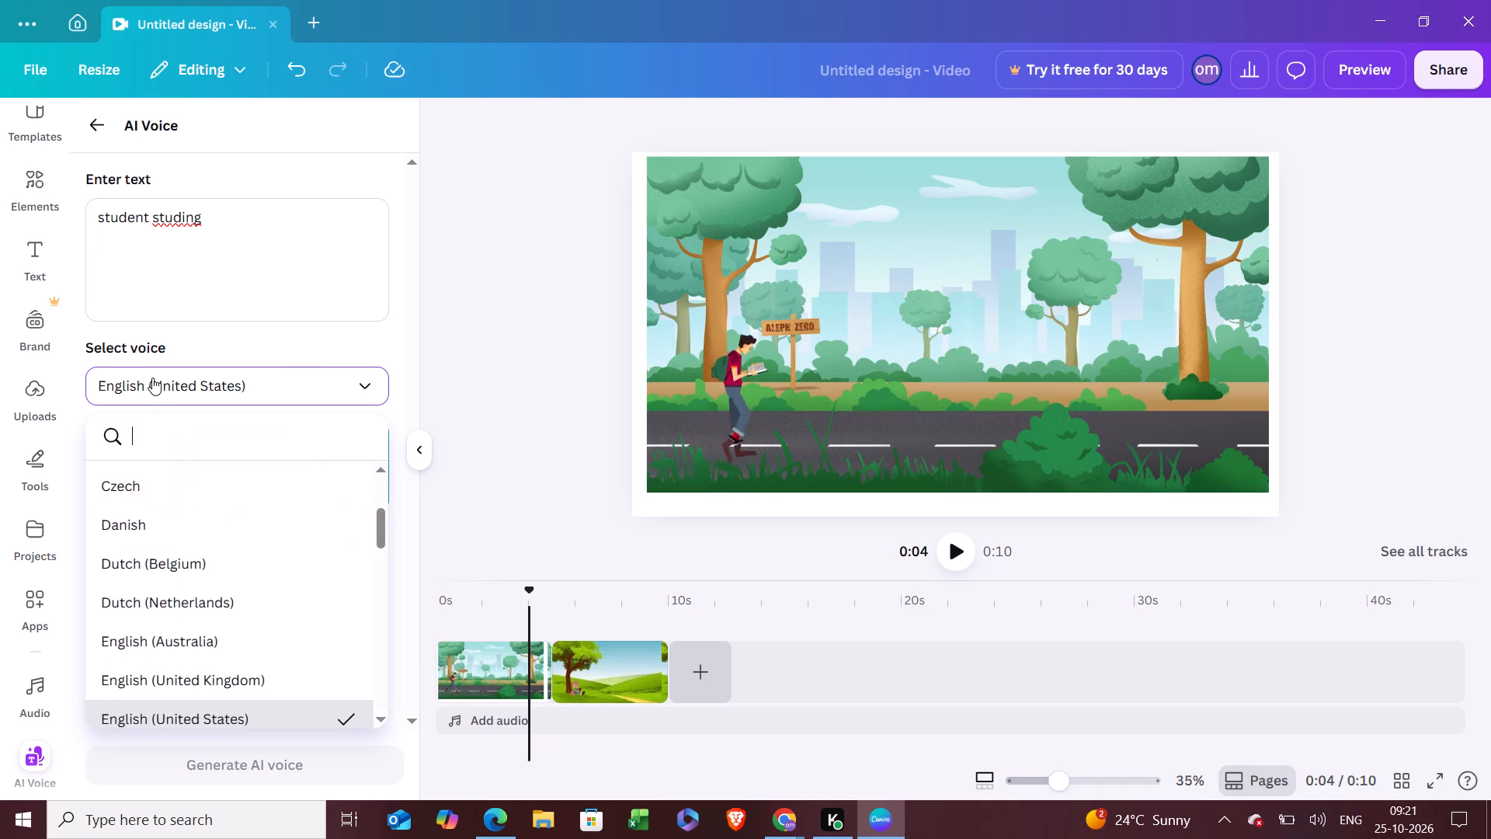
scroll(182, 510, "down", 2)
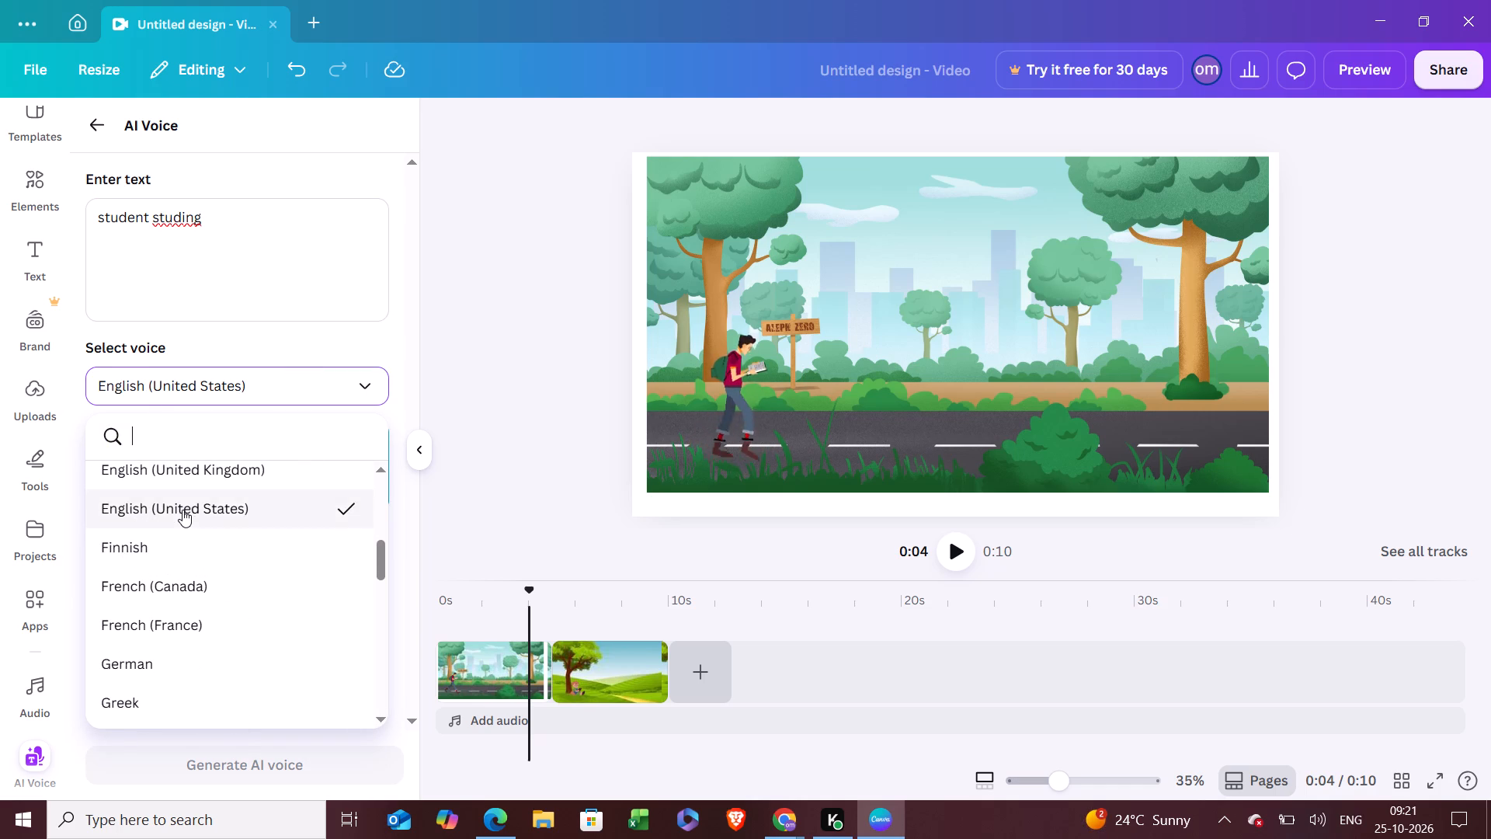
left_click(182, 510)
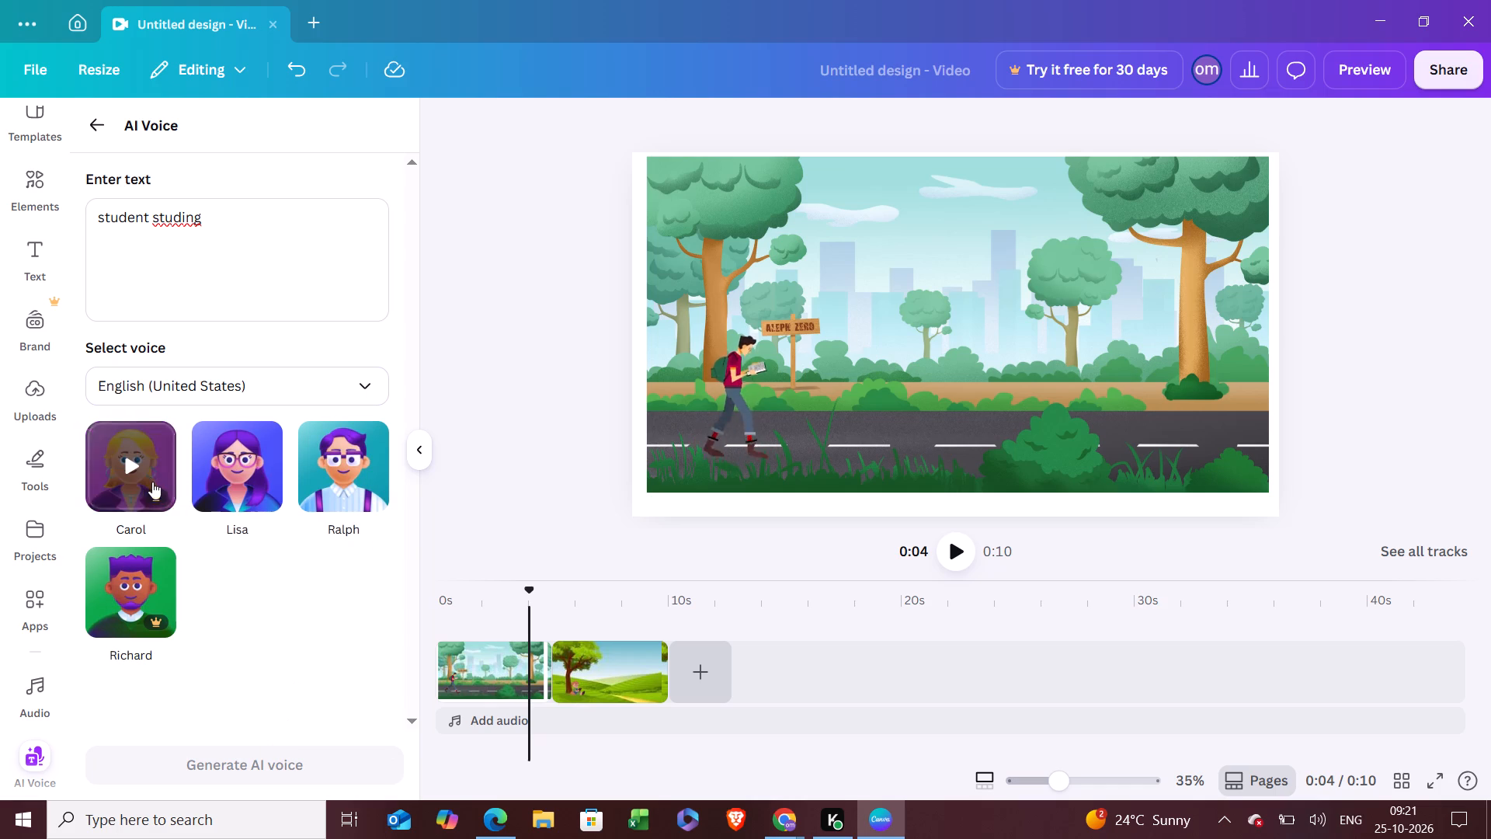
left_click(150, 477)
left_click(238, 464)
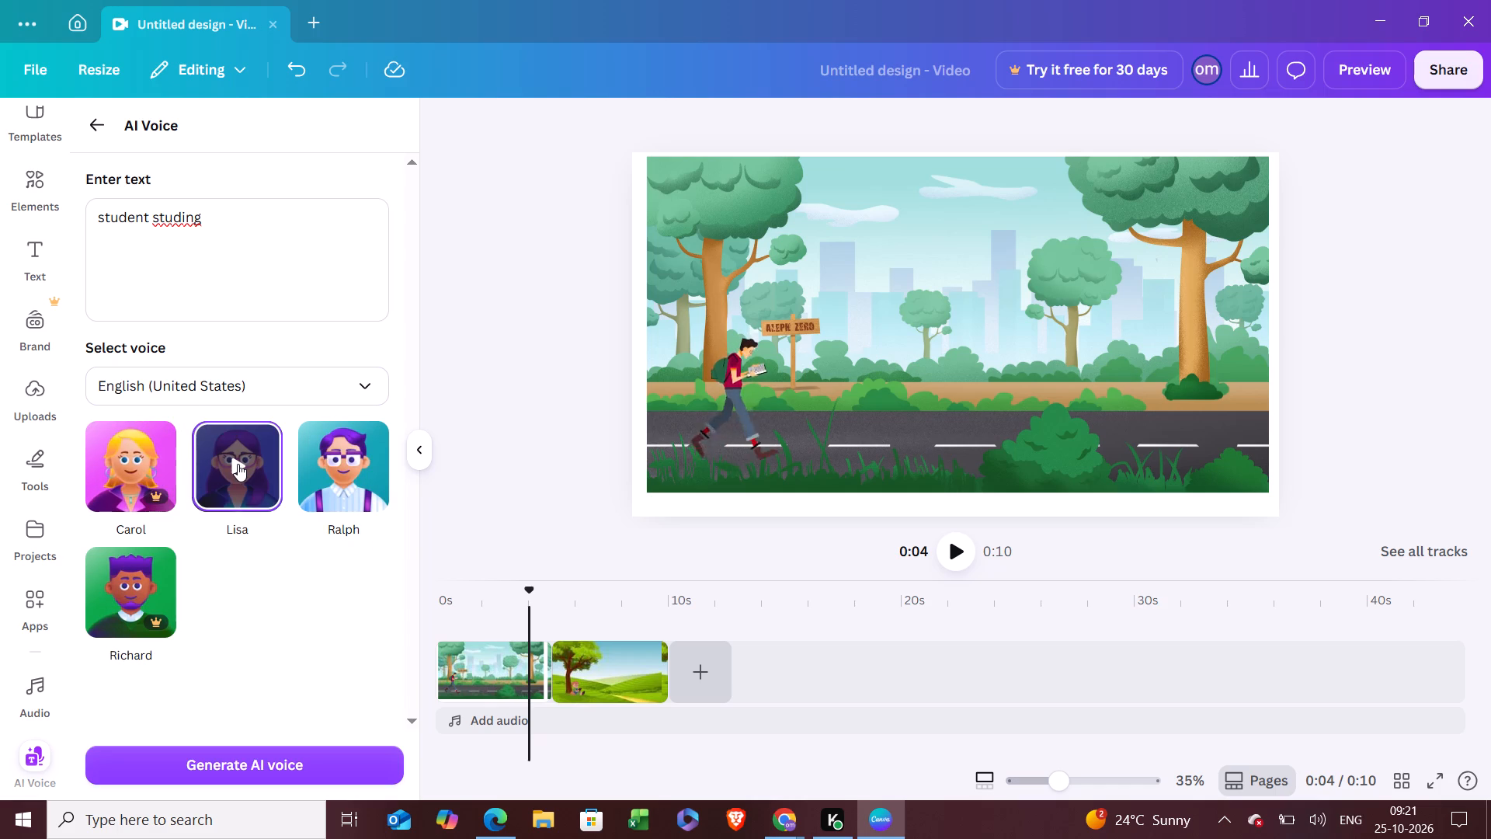
left_click(238, 464)
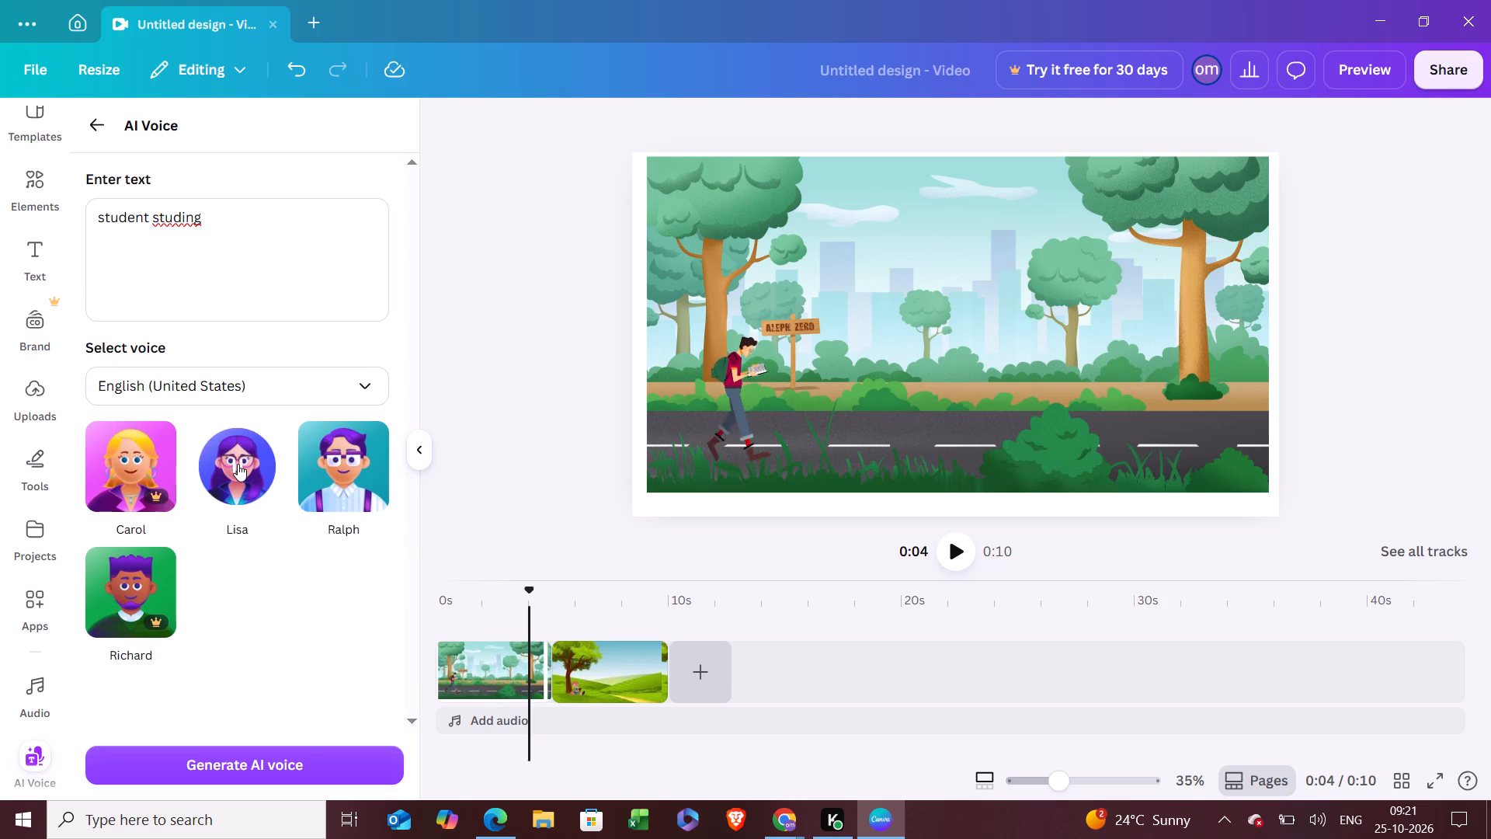
left_click(334, 454)
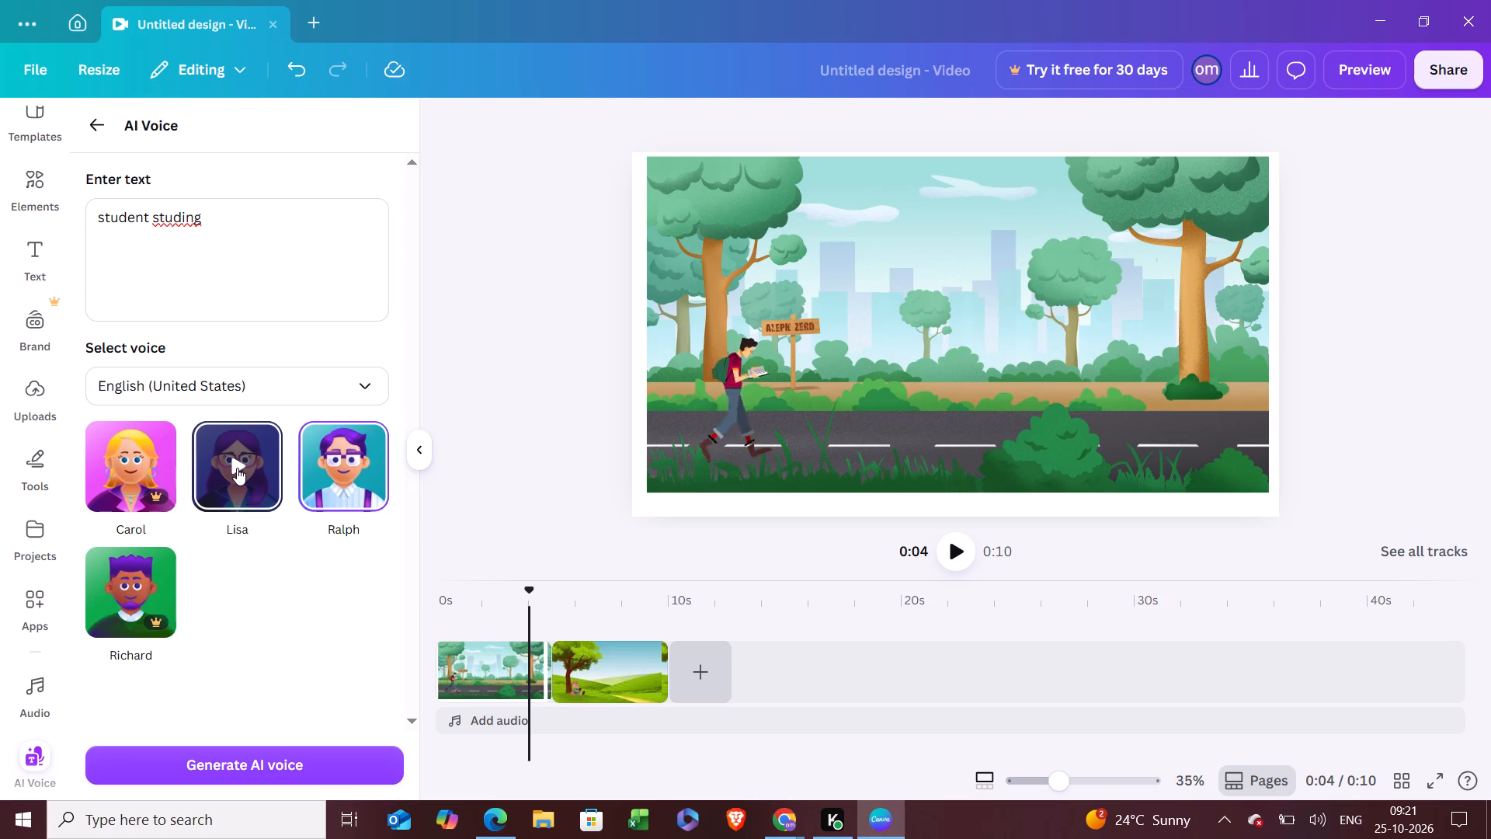
left_click(337, 761)
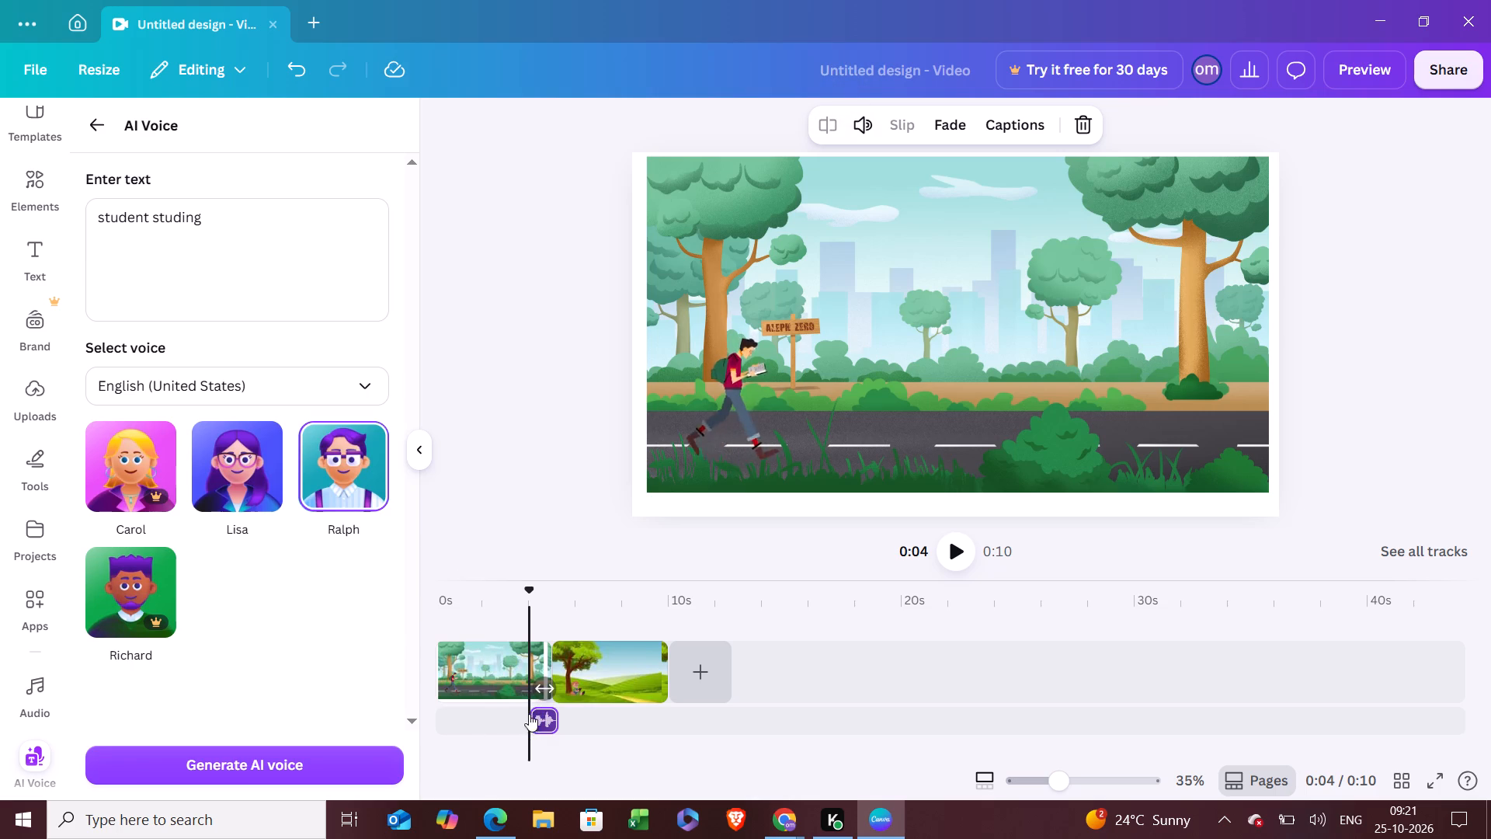
Move the "student studing" voice clip to the very start of the timeline, under the beginning of the road scene.
left_click_drag(509, 715, 457, 708)
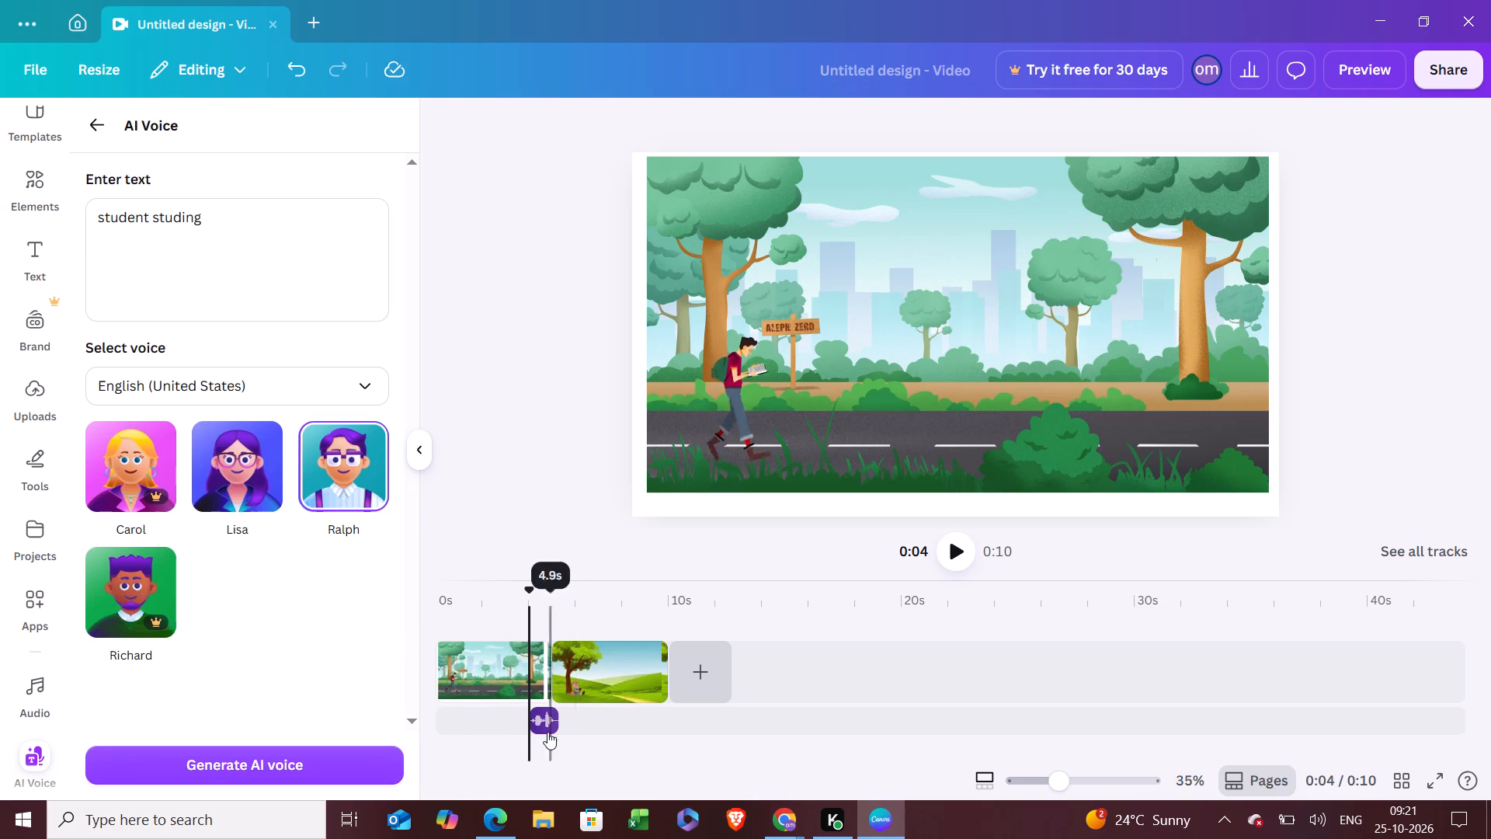
left_click_drag(537, 719, 444, 715)
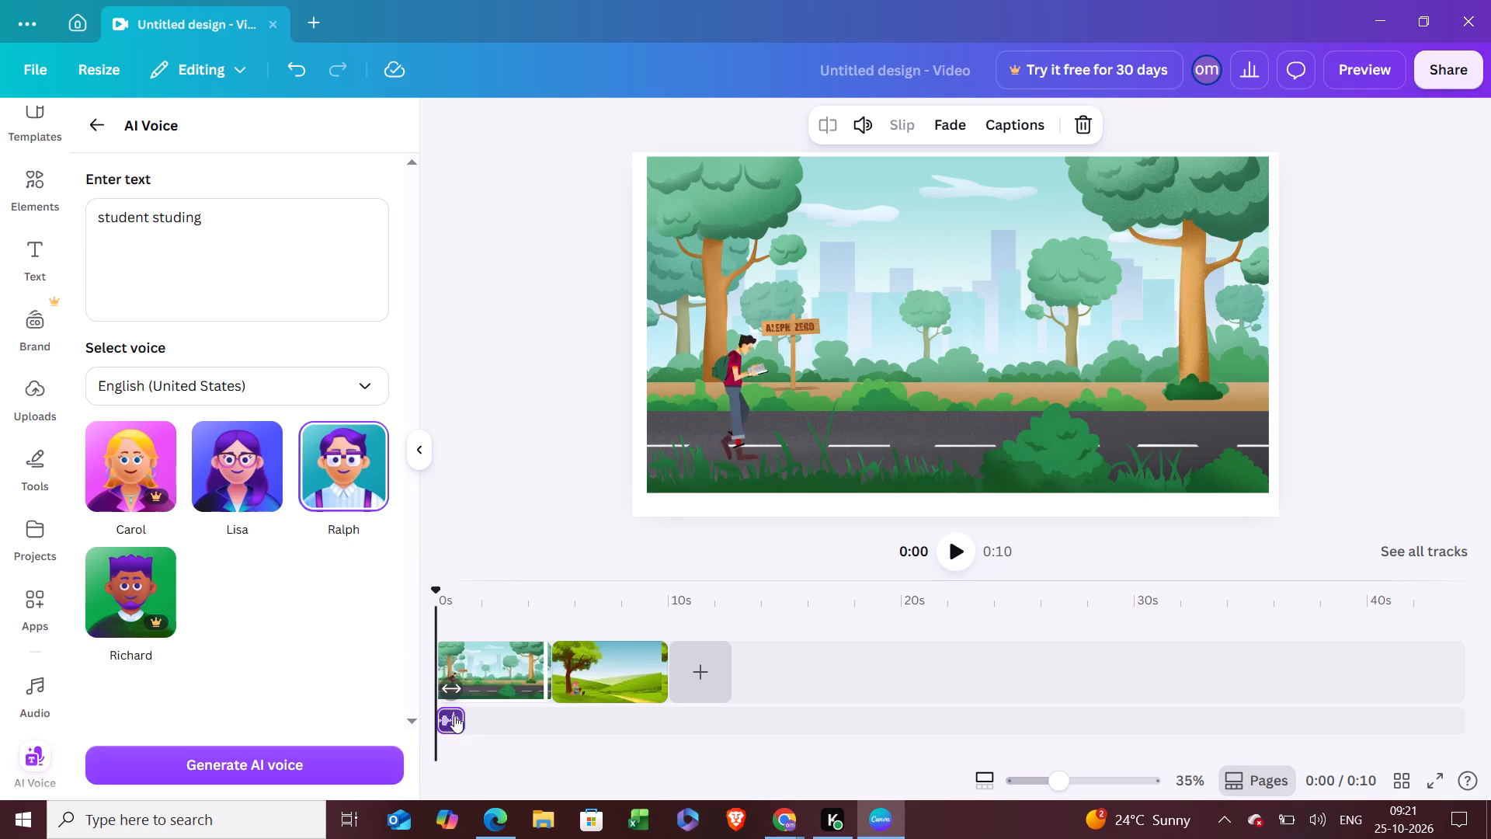
left_click_drag(460, 722, 436, 706)
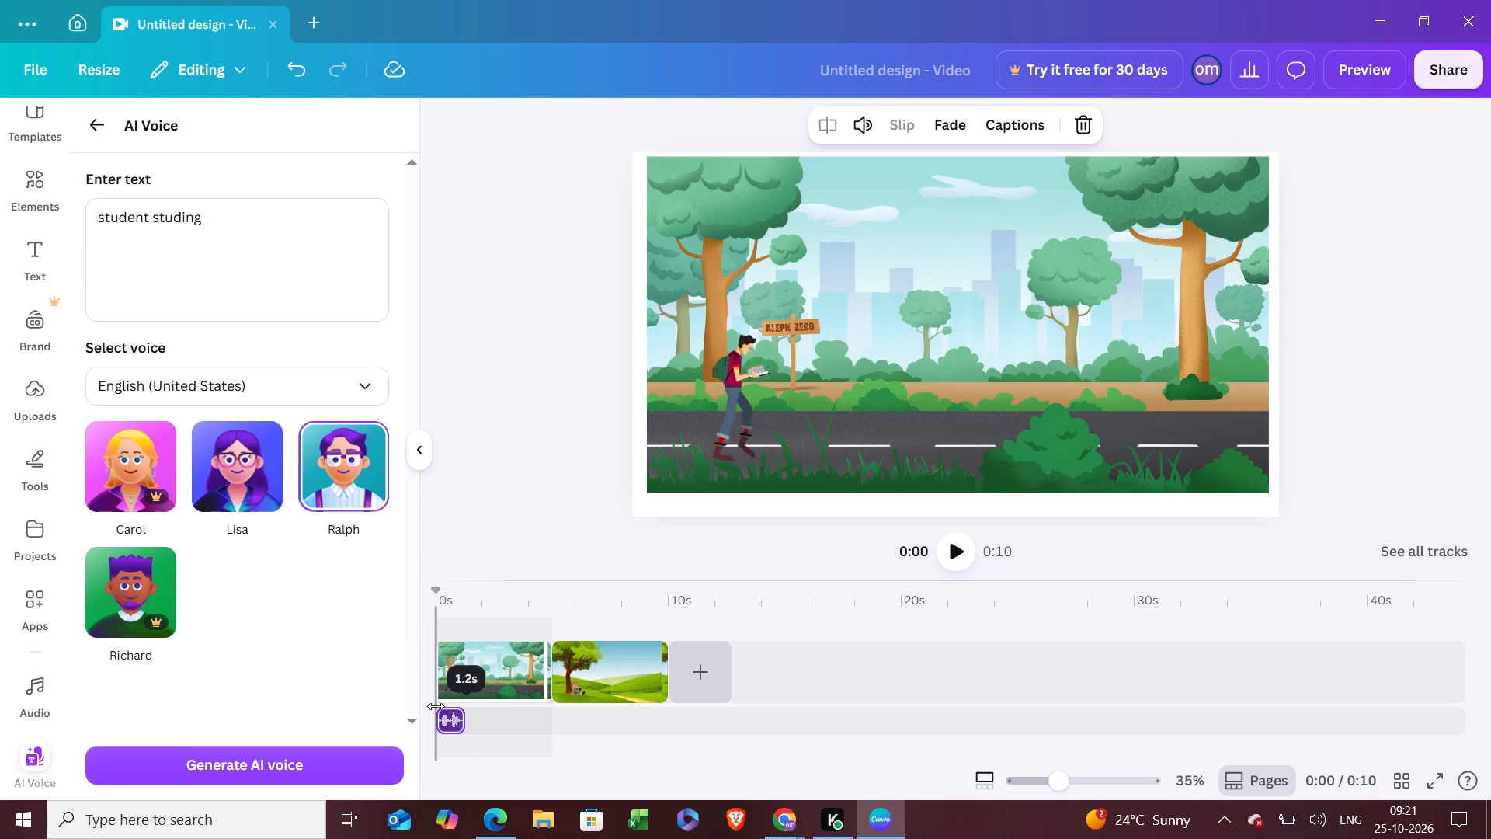
left_click_drag(436, 706, 544, 677)
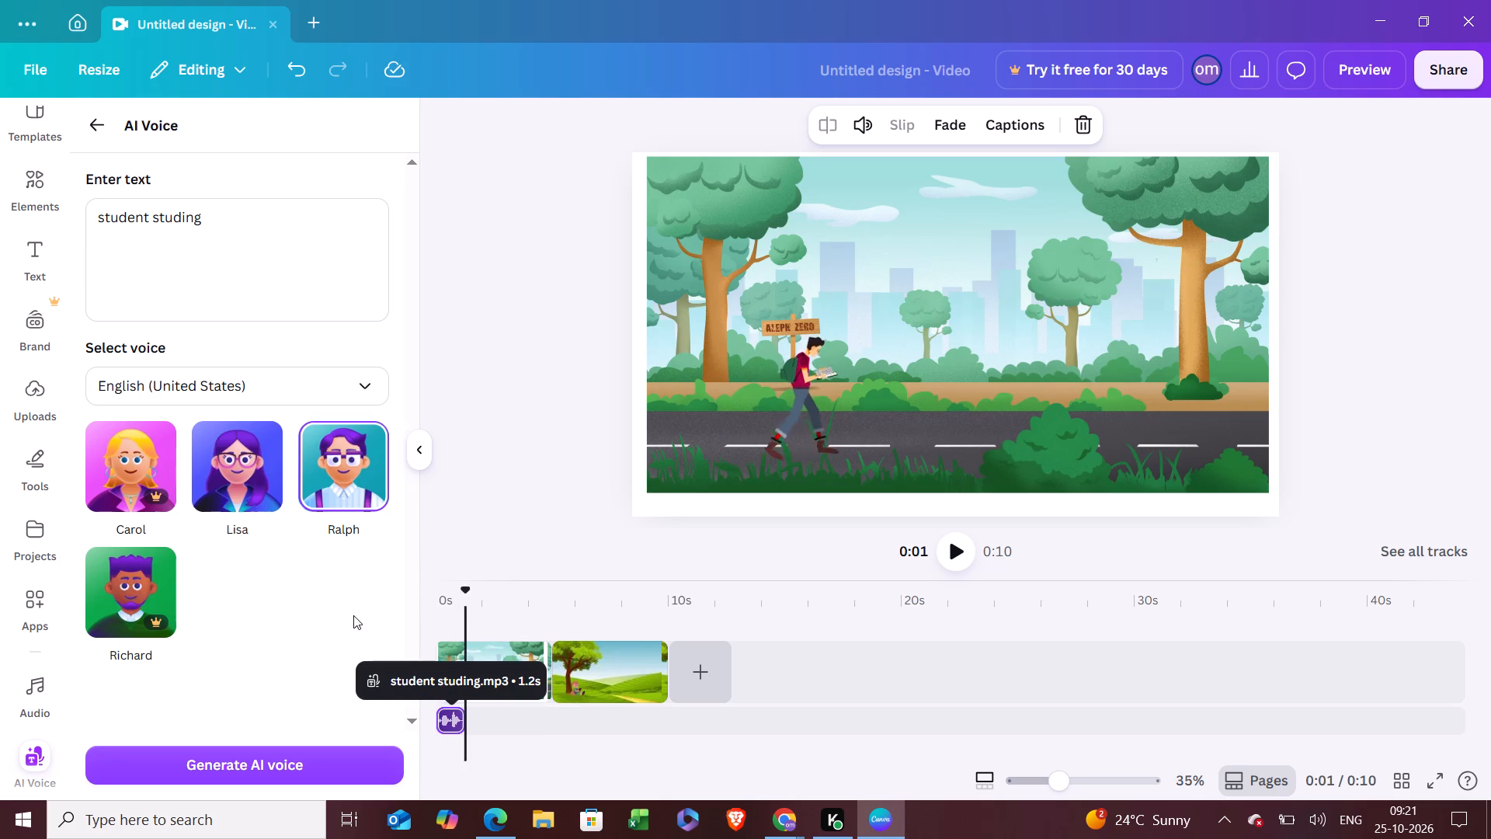
left_click(269, 576)
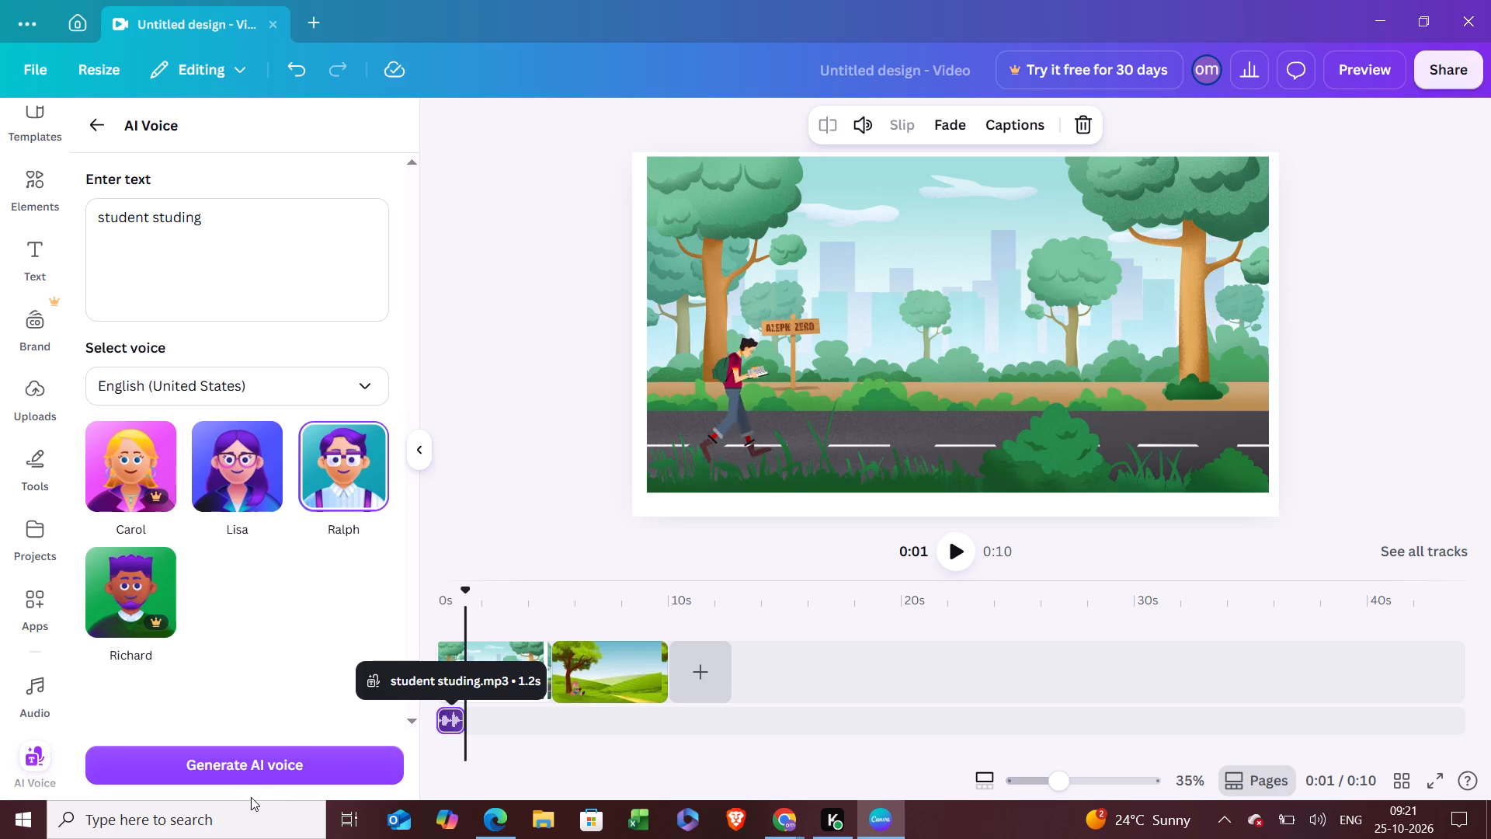
Generate two more AI voice clips of "student studing" with the Ralph voice at 0:01 in the road scene.
left_click(254, 777)
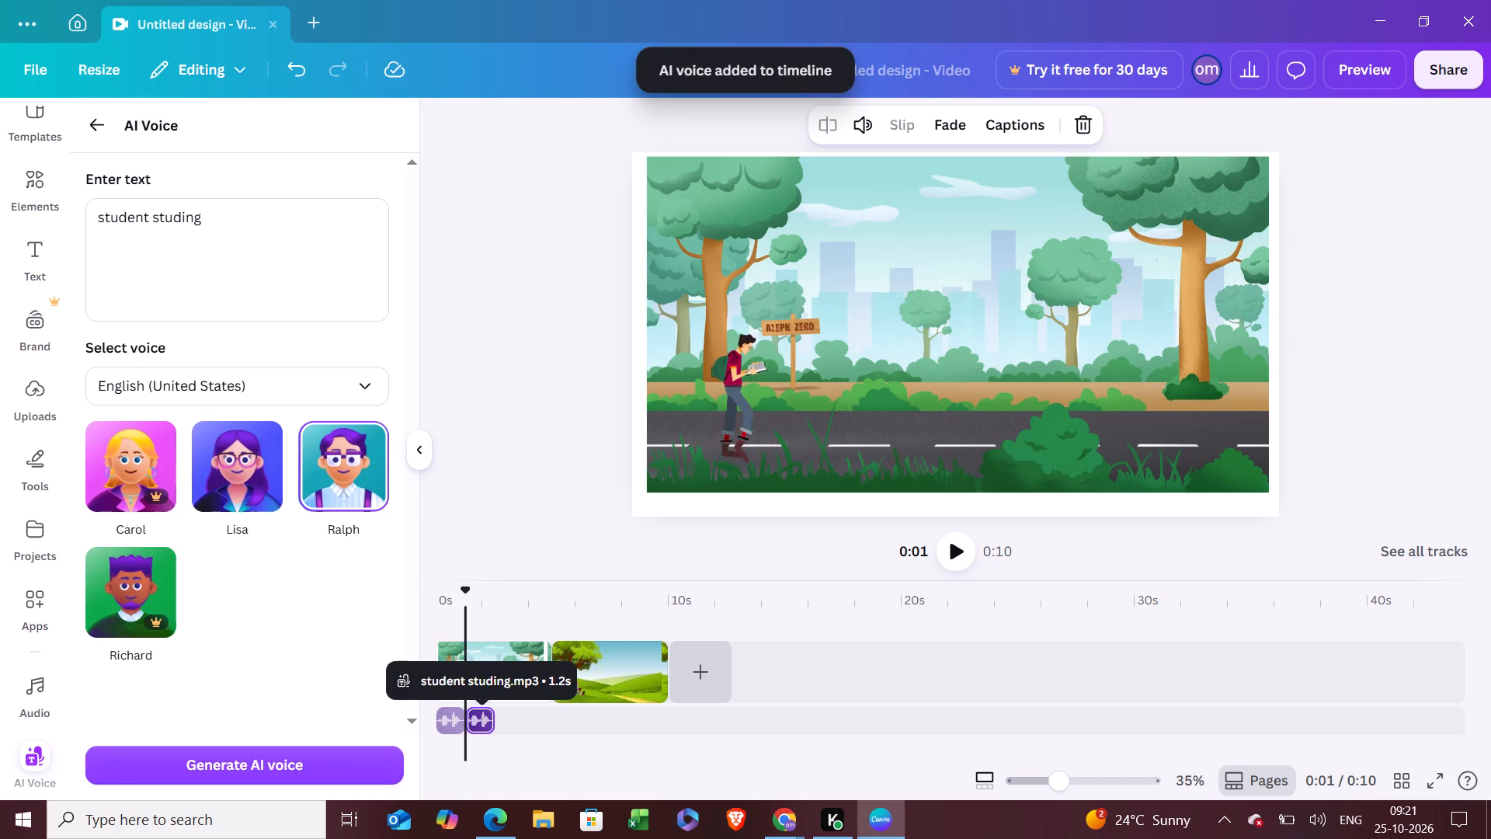
left_click(311, 762)
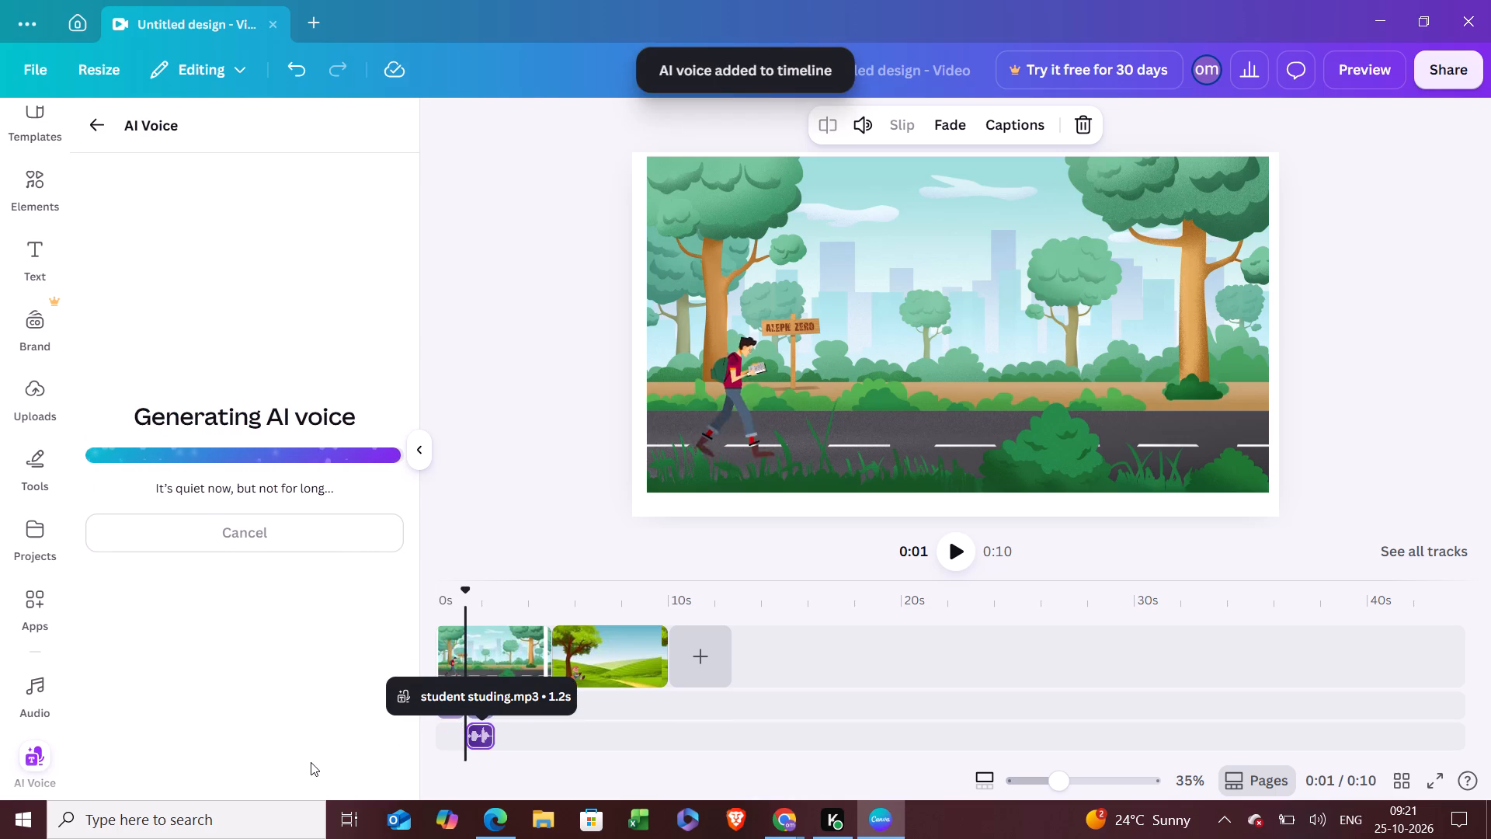
left_click(374, 668)
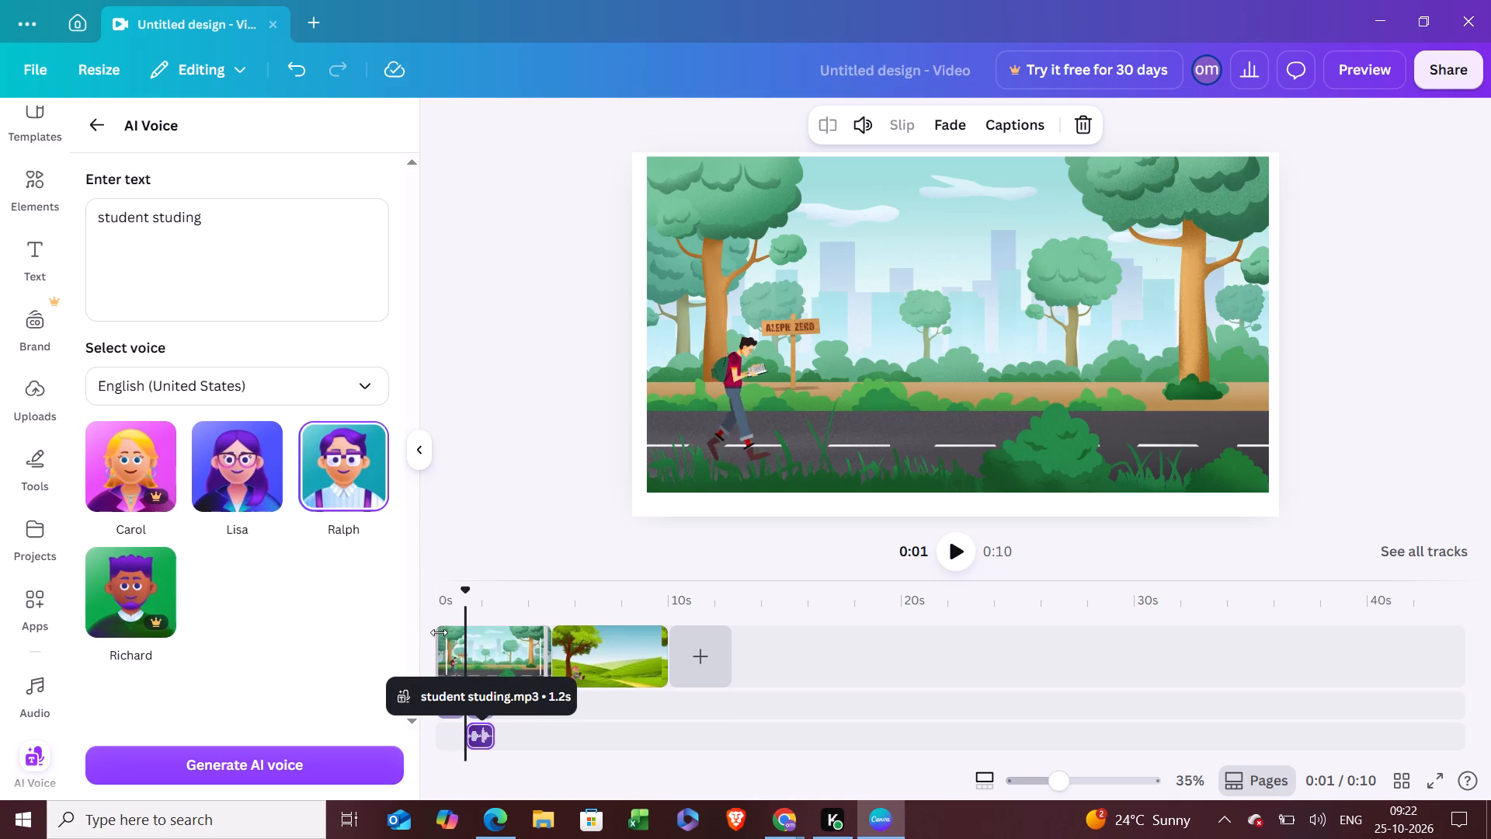
Play the video with its voice clips from the beginning of the road scene.
left_click(447, 634)
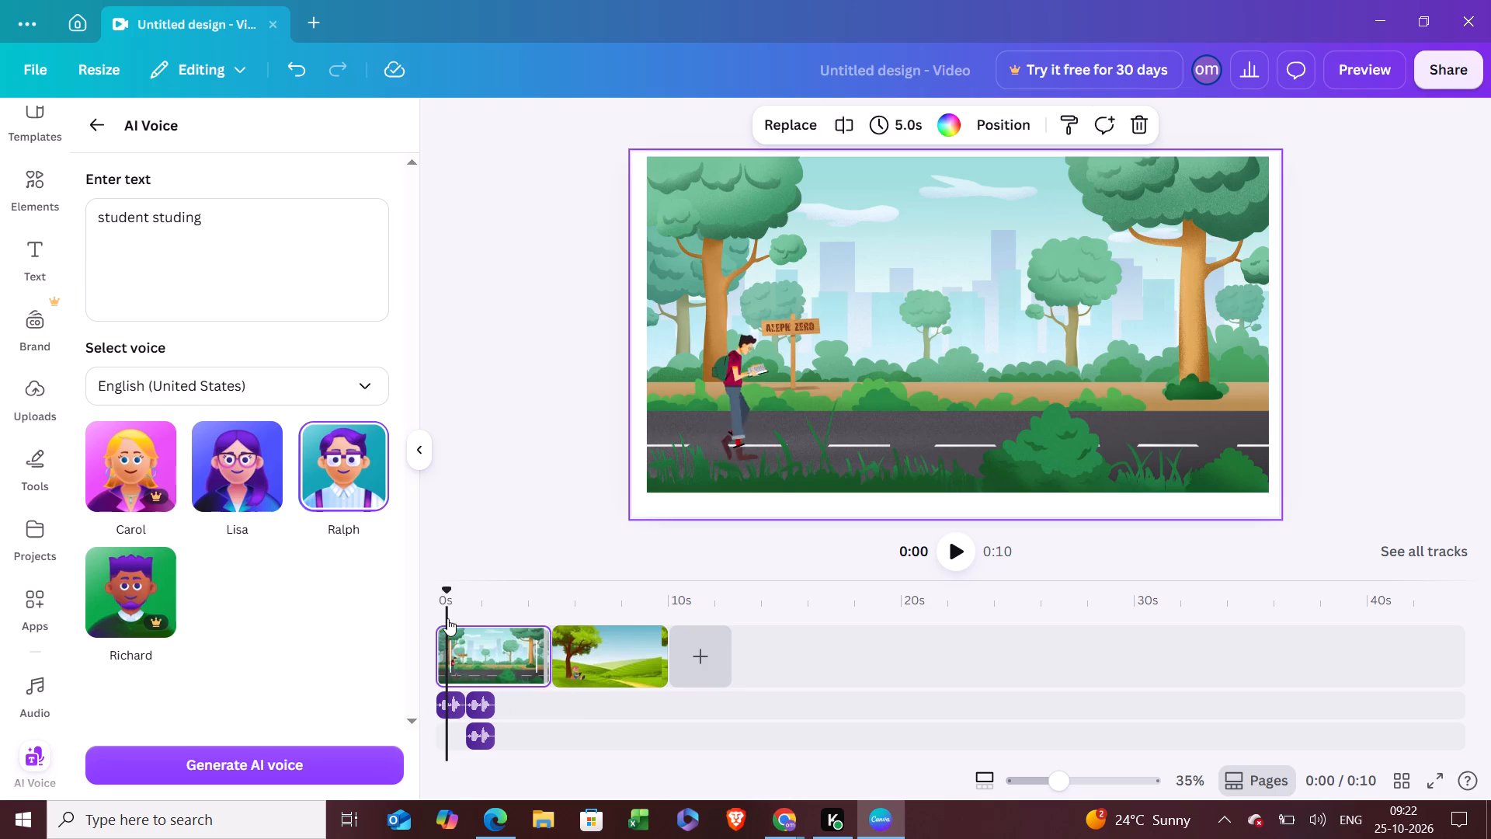
left_click(958, 552)
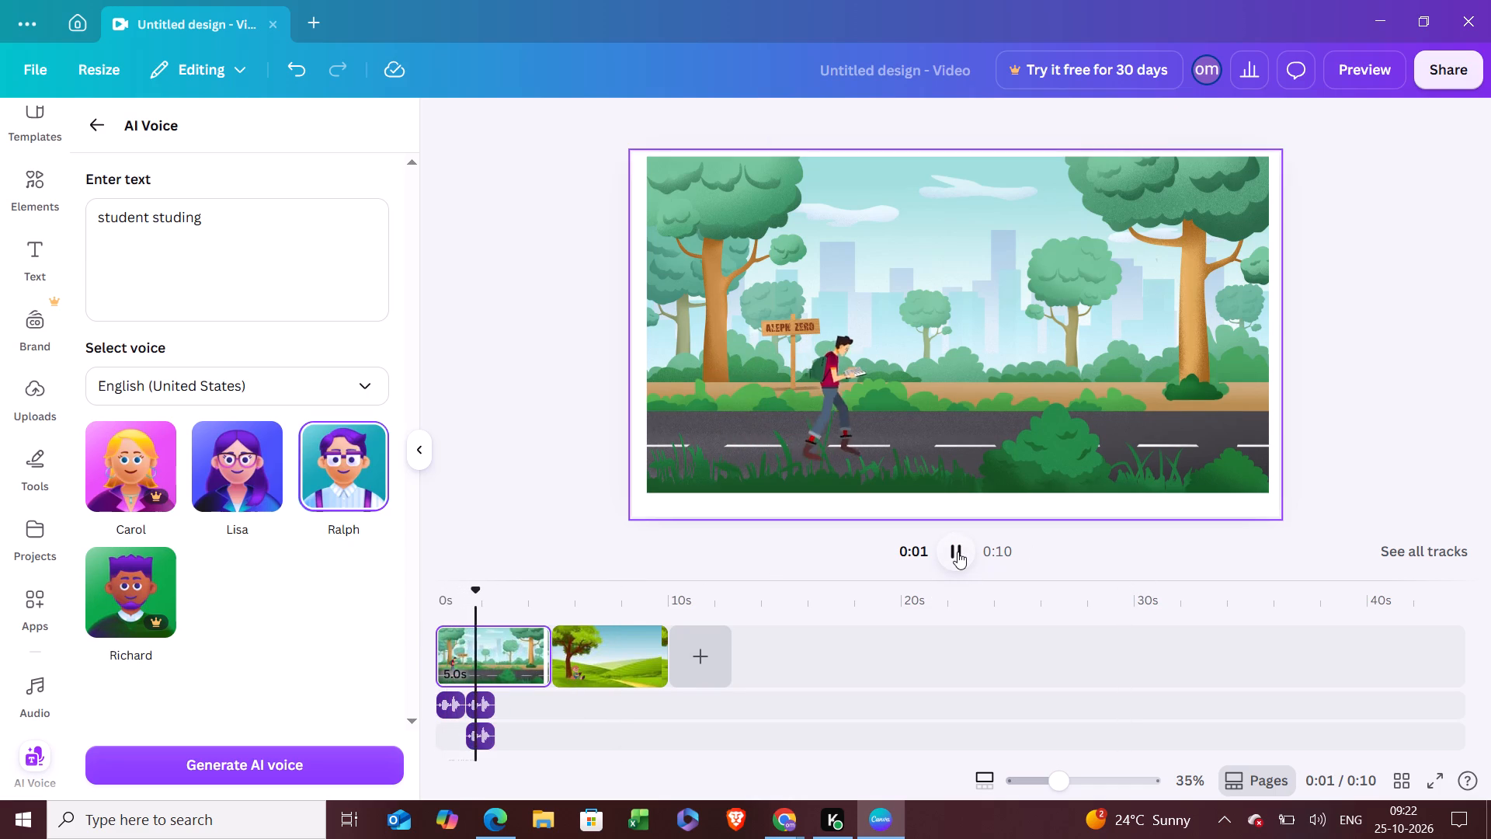